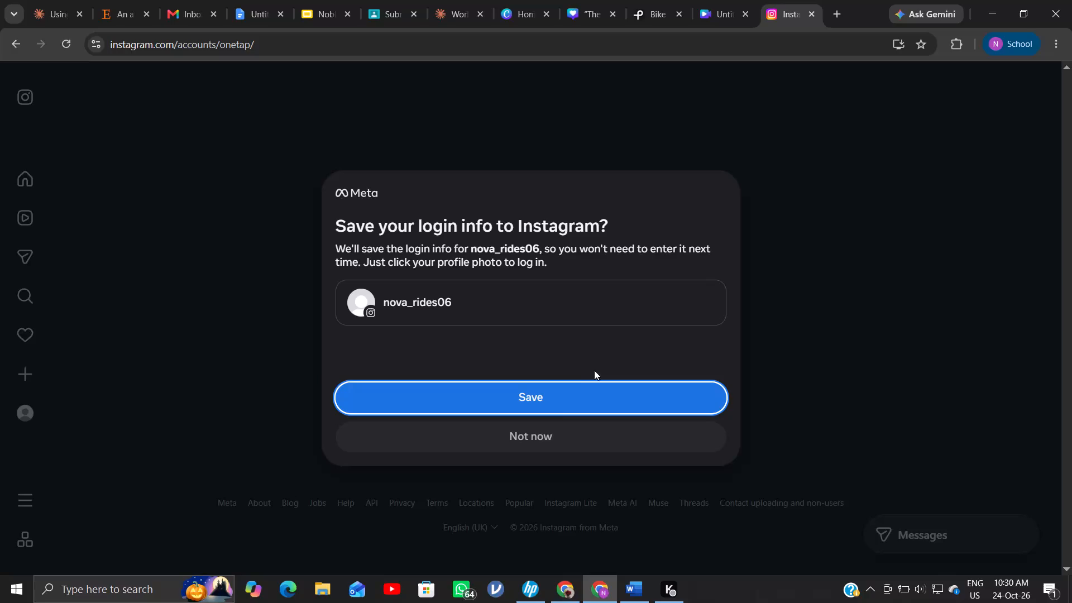
Save the Instagram login info for the account and turn on its notifications.
left_click(556, 403)
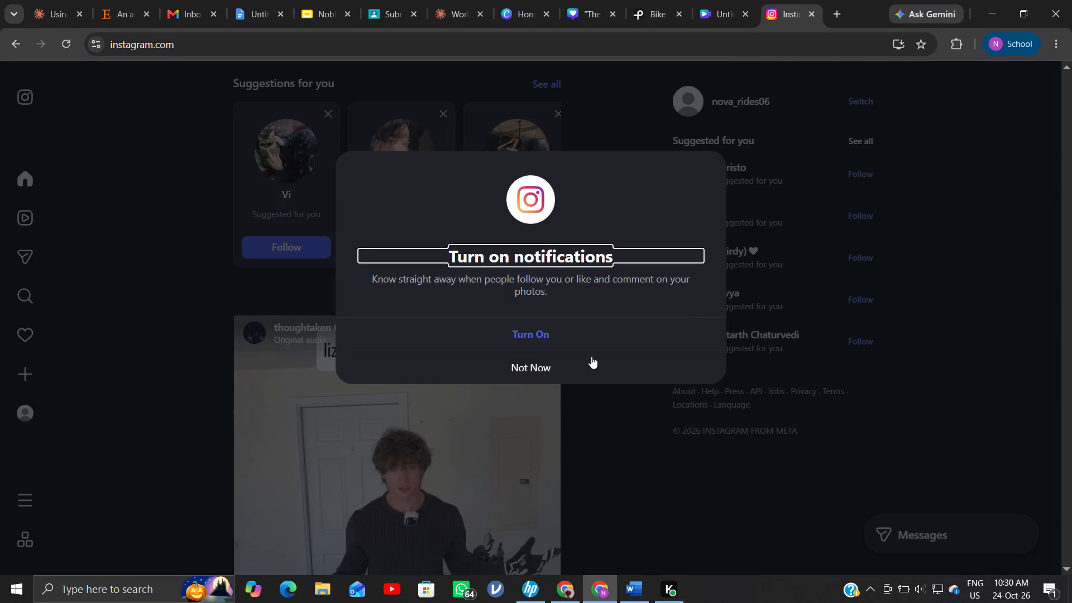
left_click(525, 337)
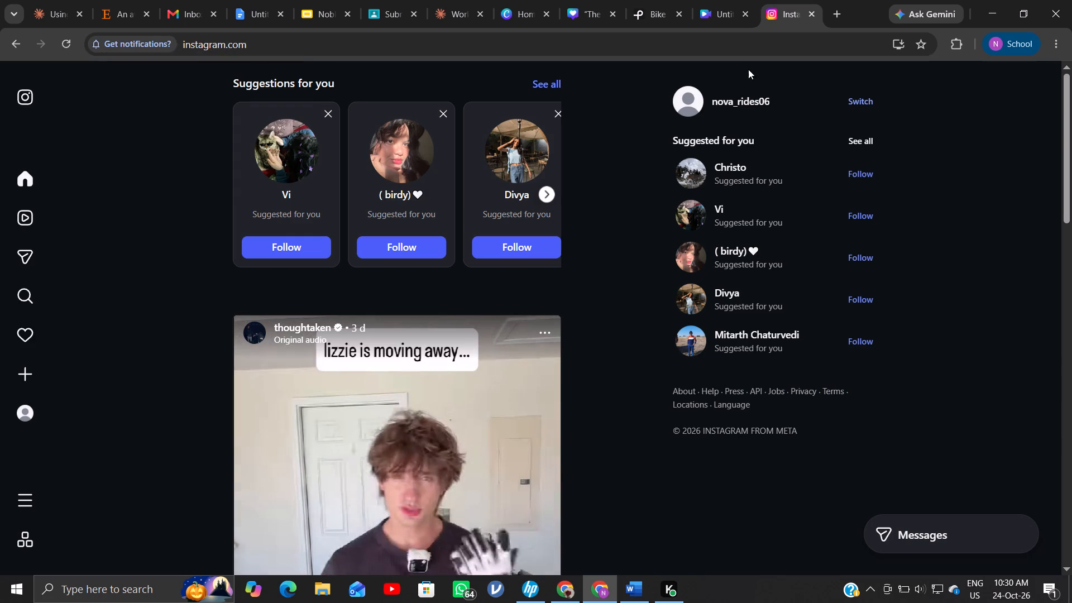
Switch to the untitled Canva video design and examine the video templates listed under the White Minimalist Road Trip Journey template.
left_click(726, 18)
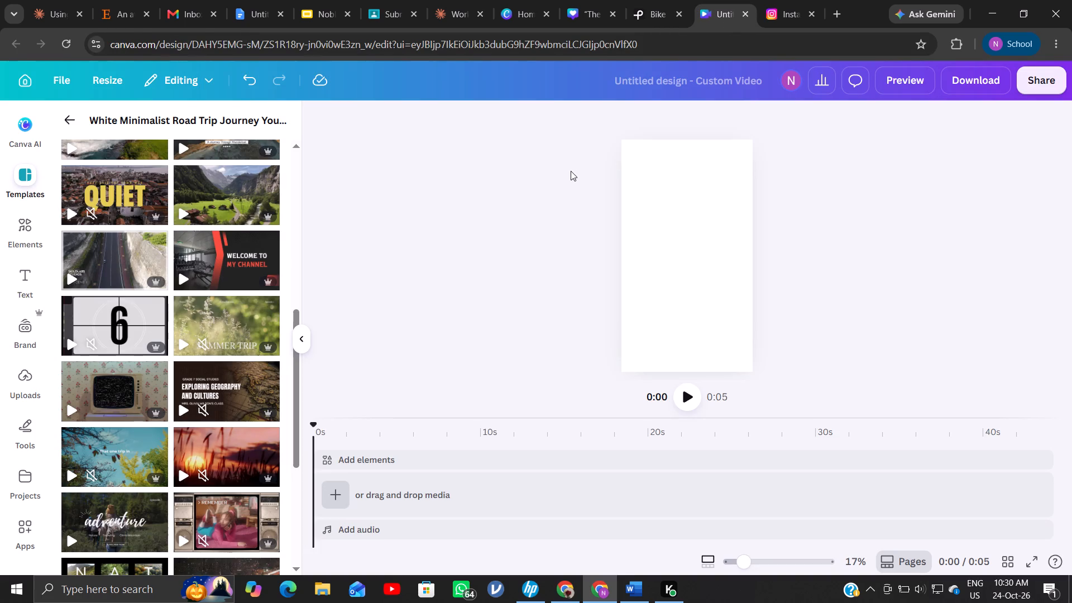
left_click(630, 203)
scroll(212, 285, "down", 1)
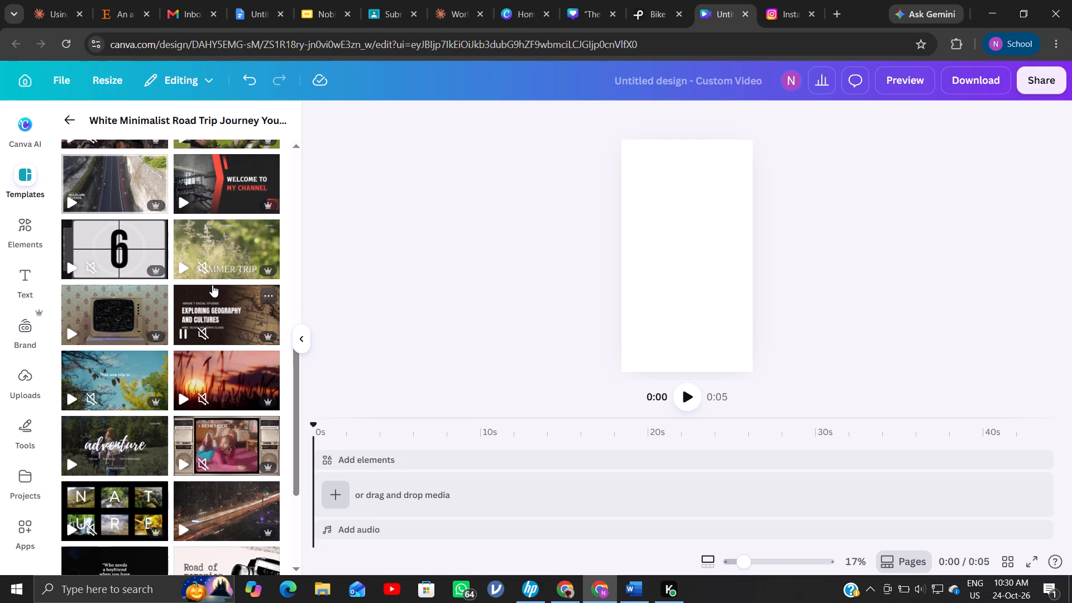
scroll(247, 362, "down", 1)
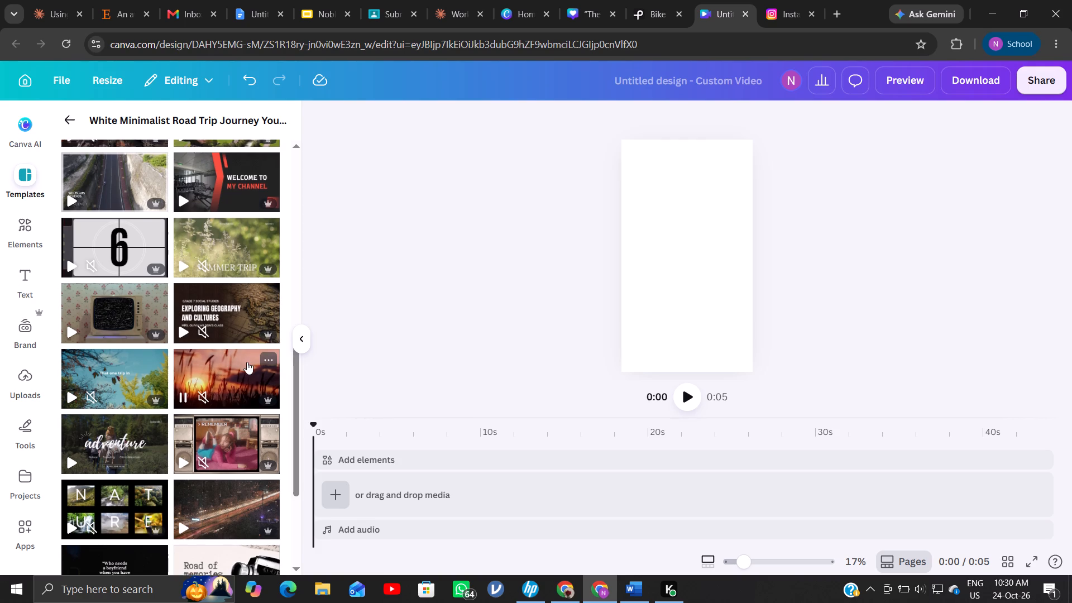
scroll(247, 362, "down", 8)
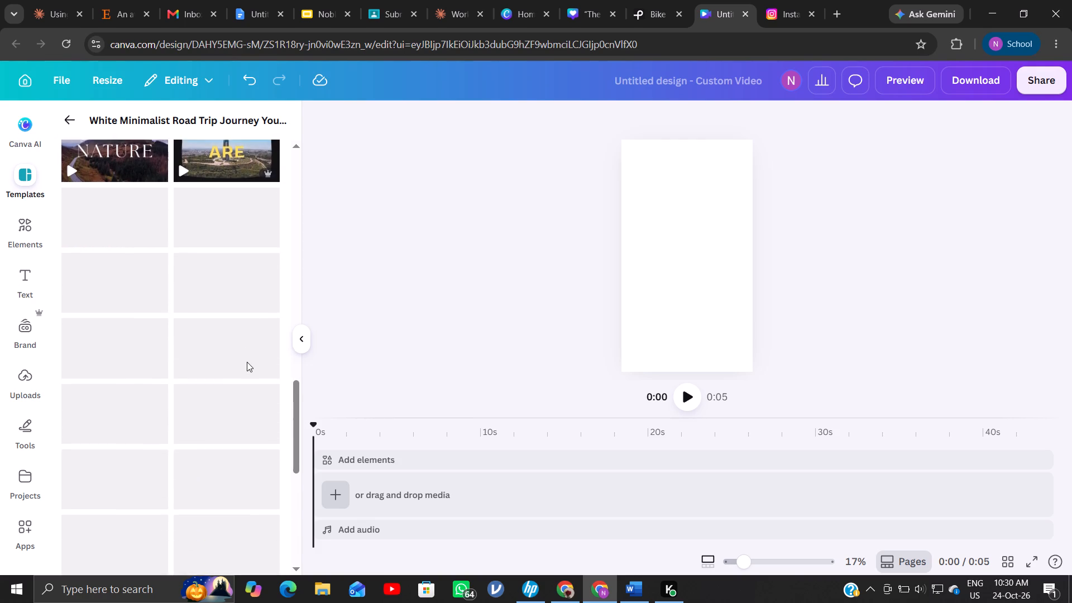
scroll(247, 362, "down", 2)
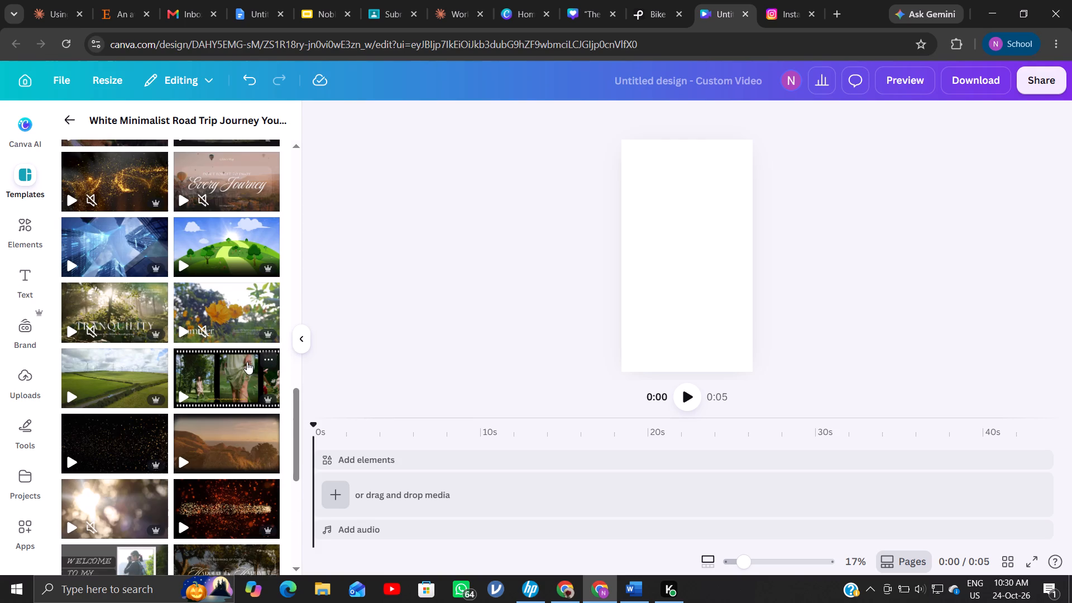
Browse the video templates listed under the White Minimalist Road Trip Journey template for a suitable design.
scroll(247, 362, "down", 4)
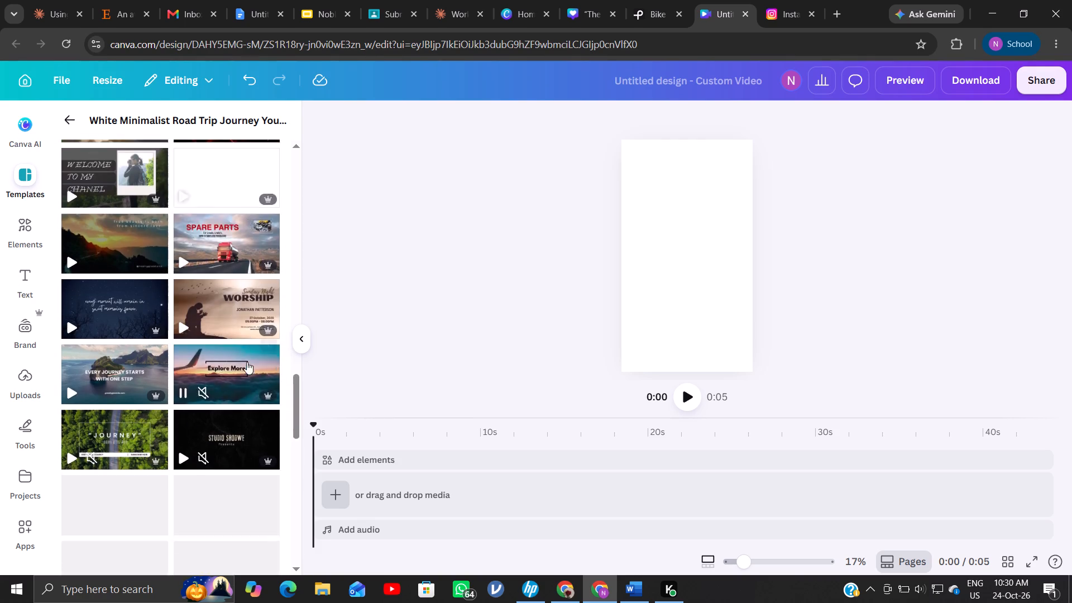
scroll(247, 362, "down", 4)
scroll(247, 362, "up", 3)
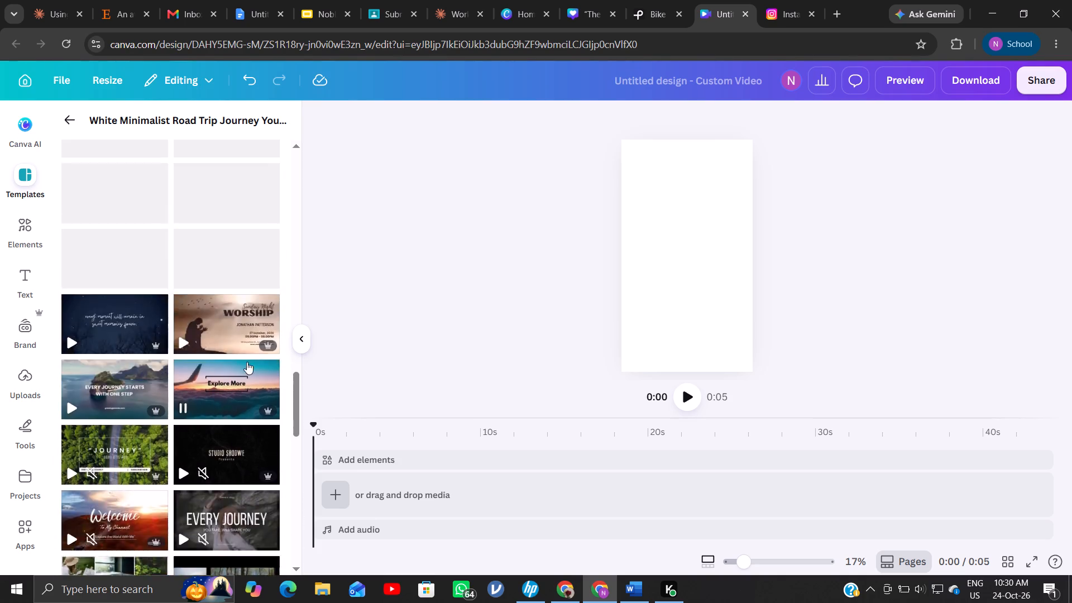
scroll(247, 362, "up", 4)
scroll(247, 362, "down", 5)
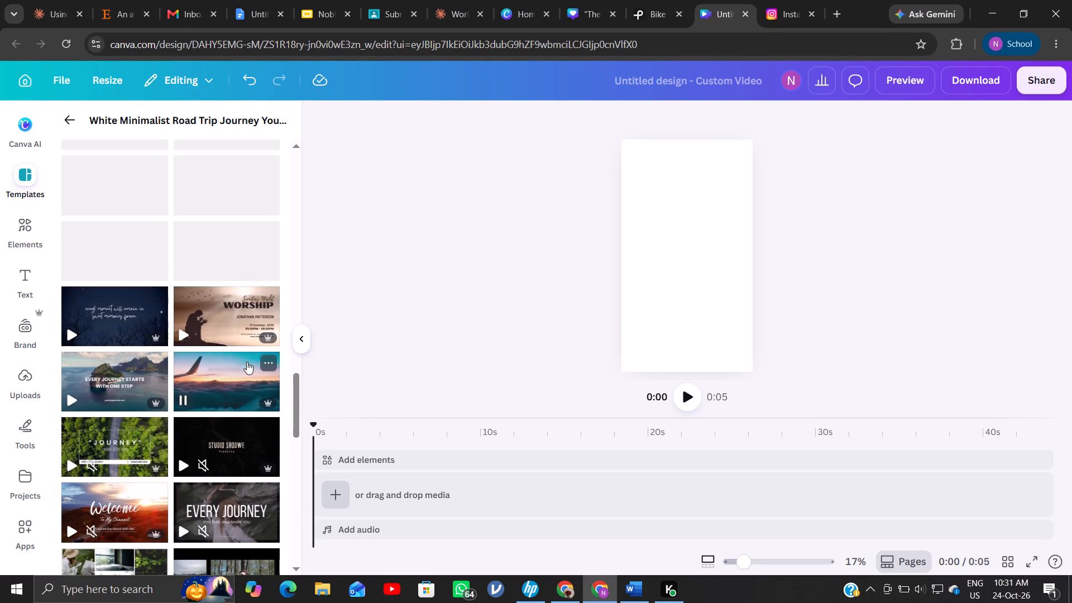
scroll(247, 362, "down", 1)
scroll(247, 362, "up", 16)
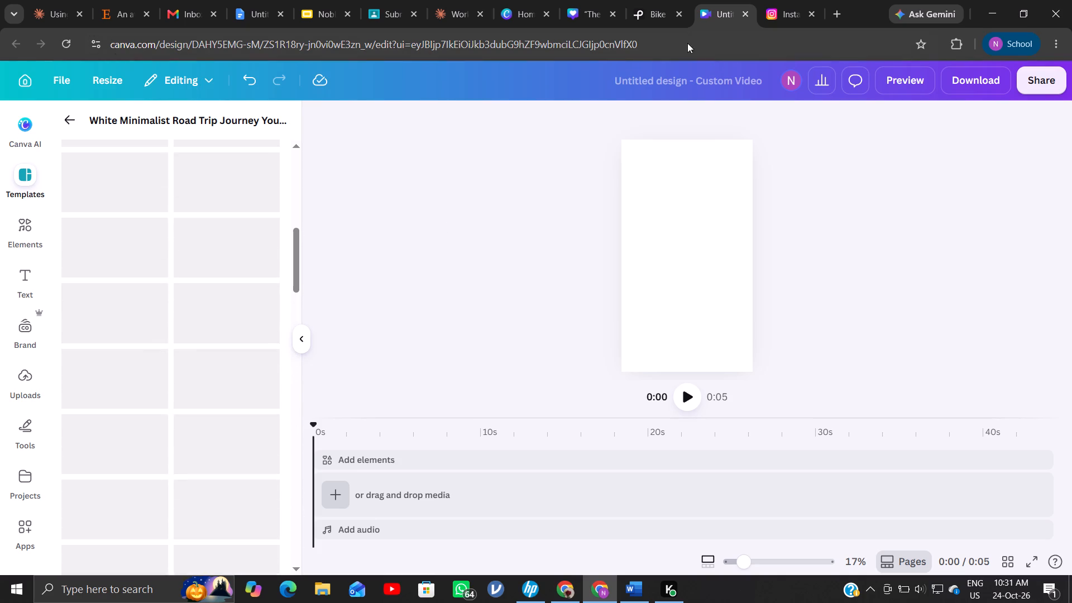
Switch to Pexels, download the free Ex Route Adventures motorcycle road trip video, and return to the bike ride search results.
left_click(633, 9)
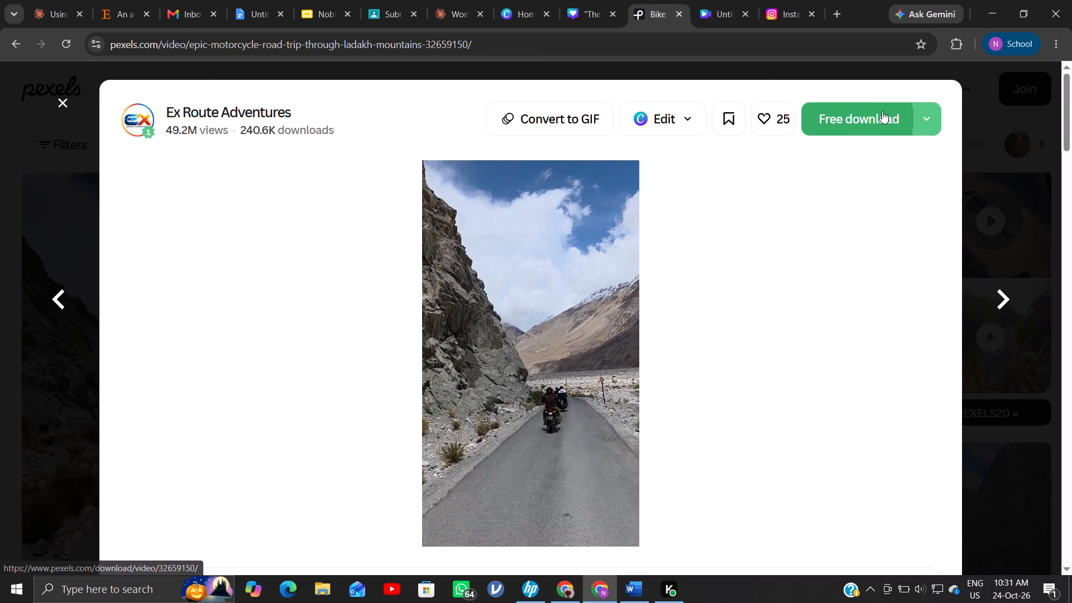
left_click(882, 111)
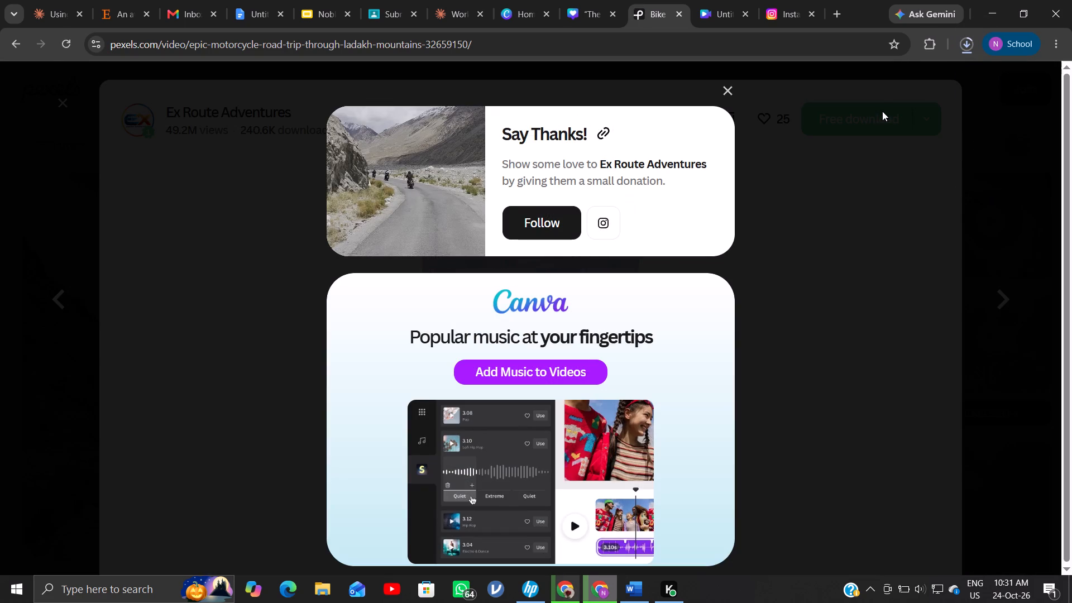
left_click(728, 85)
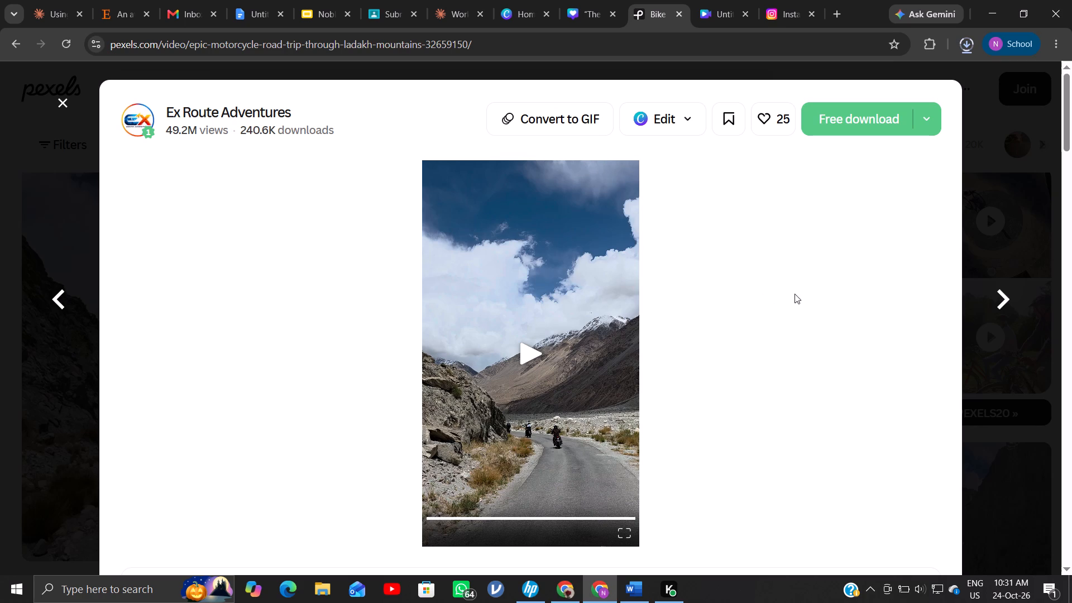
left_click(995, 219)
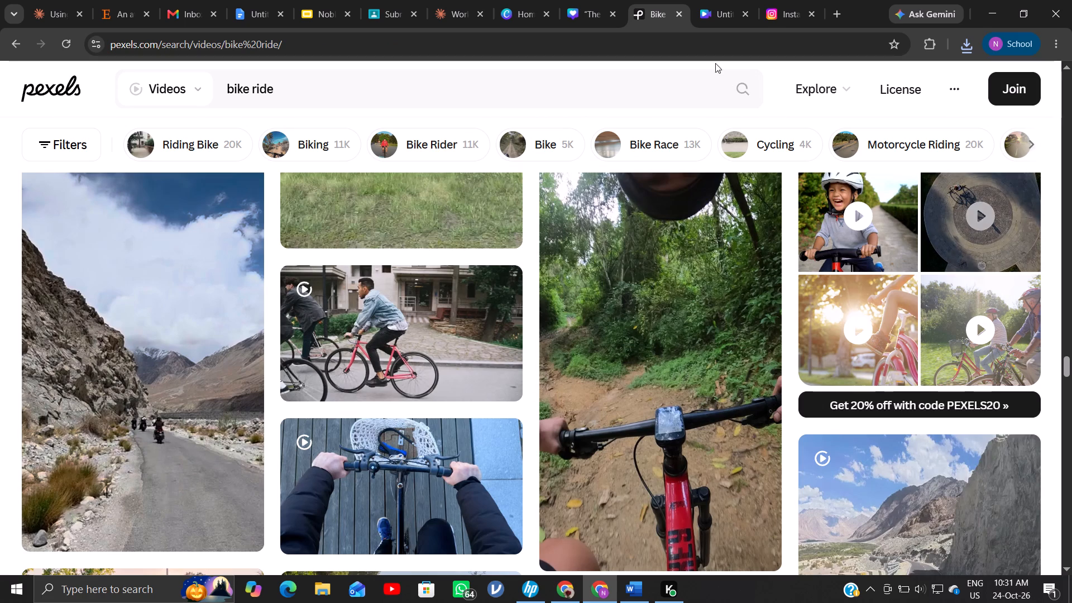
Return to the Canva design and upload the video file 13924457_1080_1920_30fps from the Downloads folder.
left_click(725, 2)
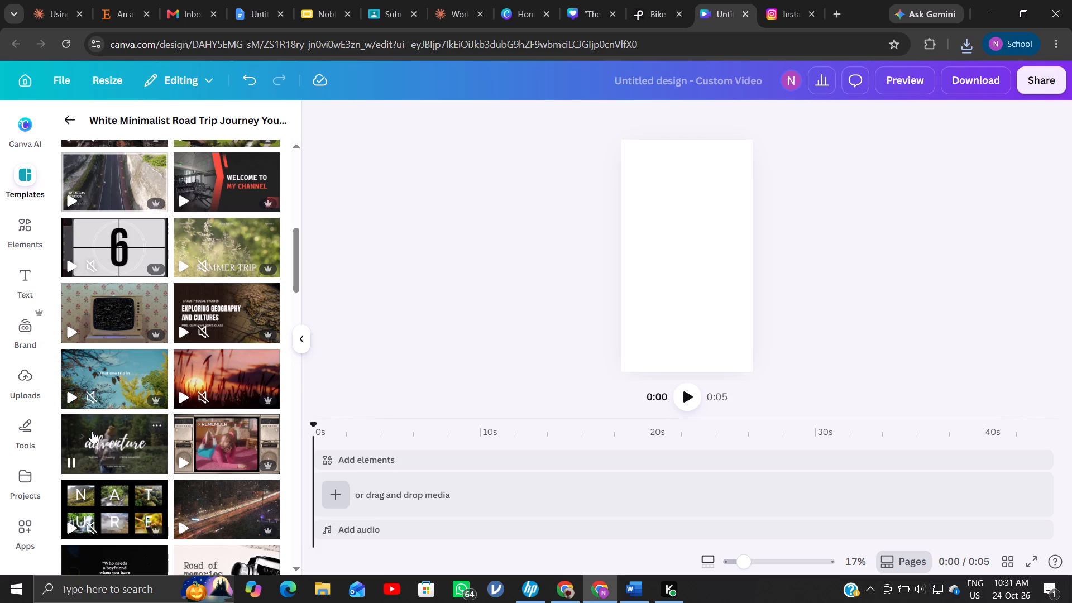
left_click(30, 386)
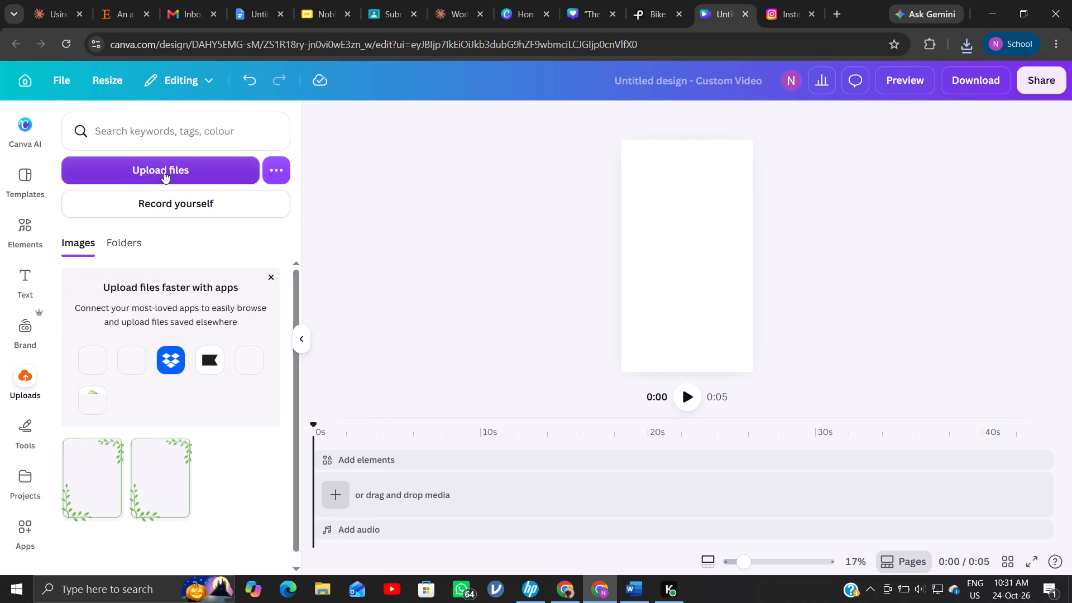
left_click(164, 171)
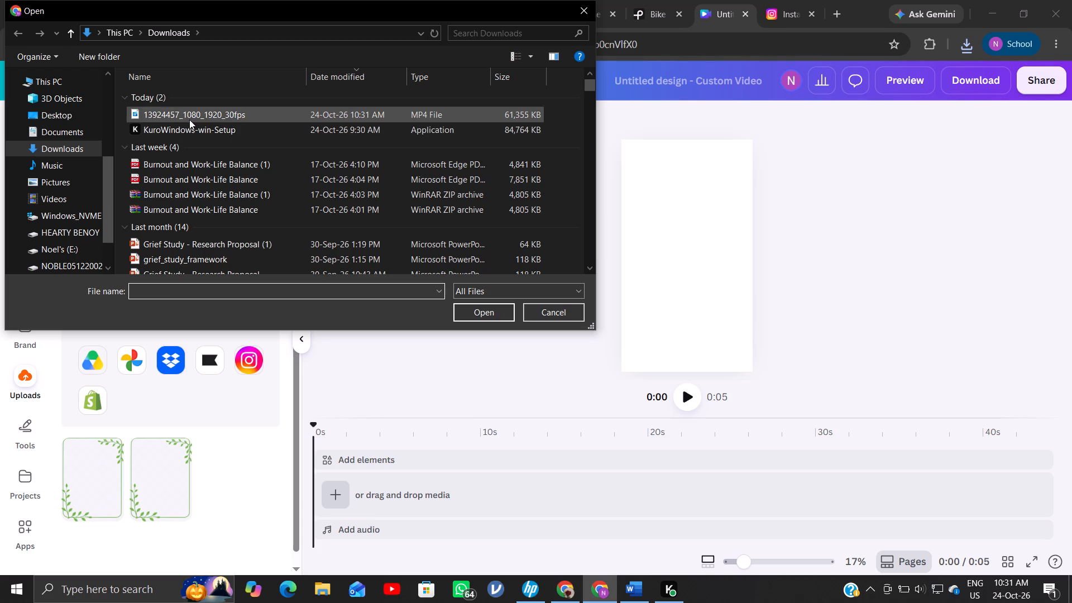
left_click(190, 118)
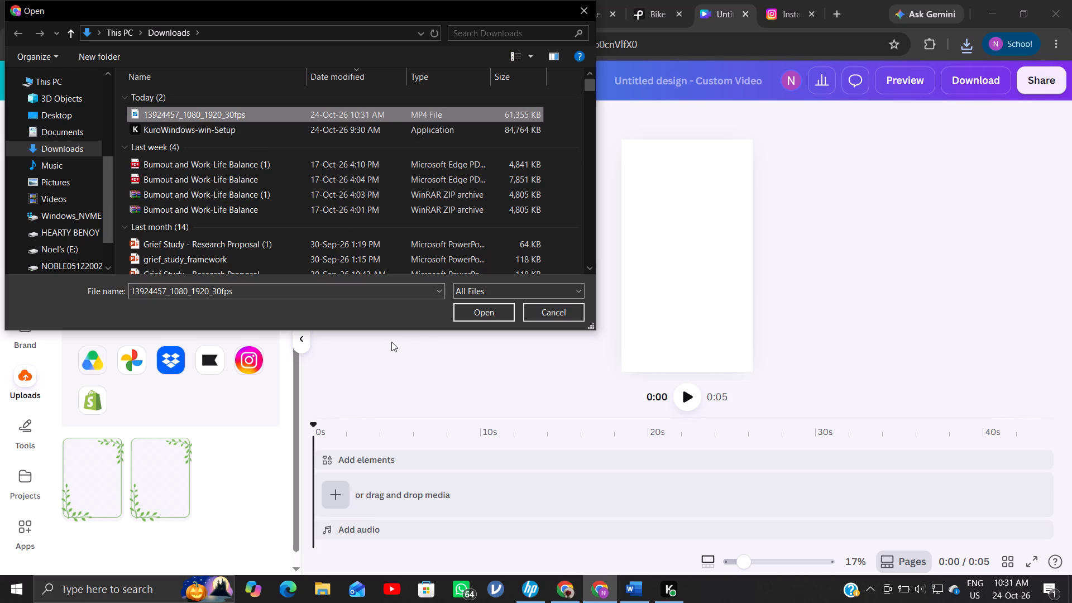
left_click(496, 312)
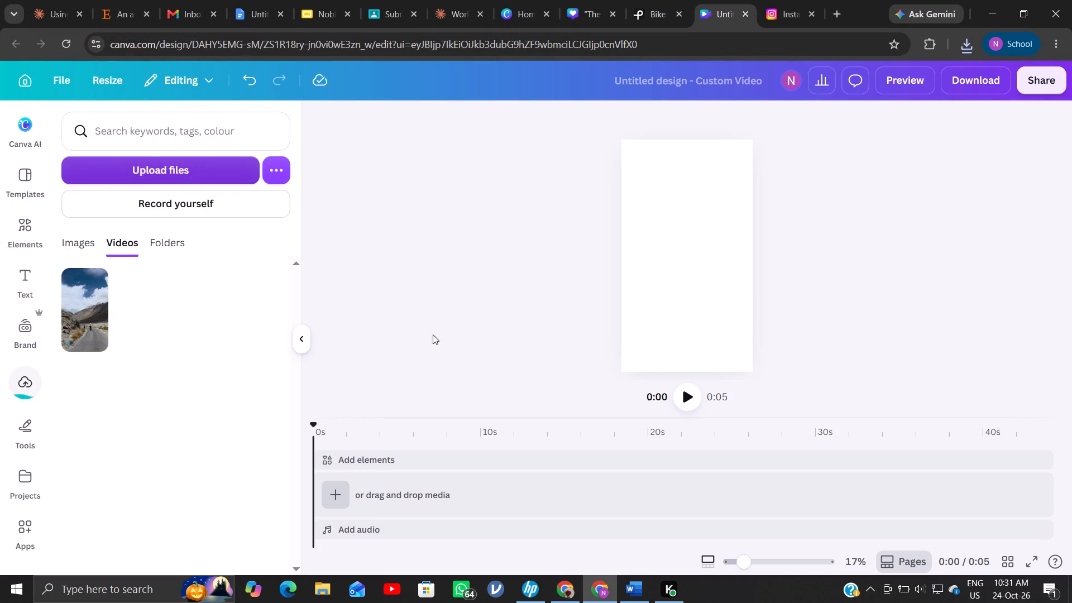
Add the uploaded motorcycle road video to the blank page.
left_click(85, 338)
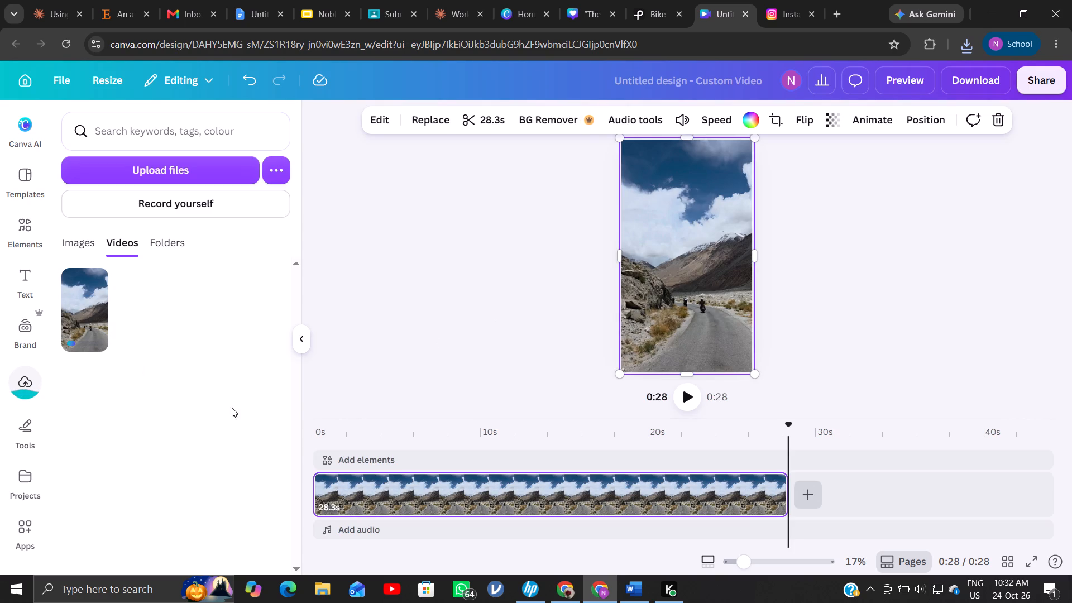
Play the motorcycle road clip from the beginning of the timeline to check the footage.
left_click(331, 495)
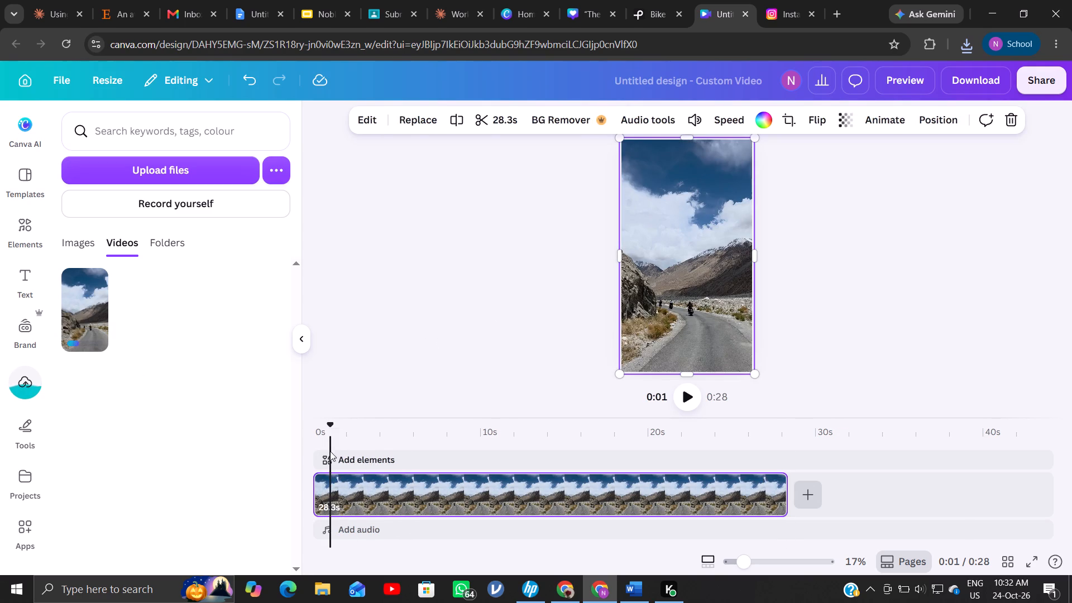
left_click_drag(330, 427, 310, 430)
left_click(685, 400)
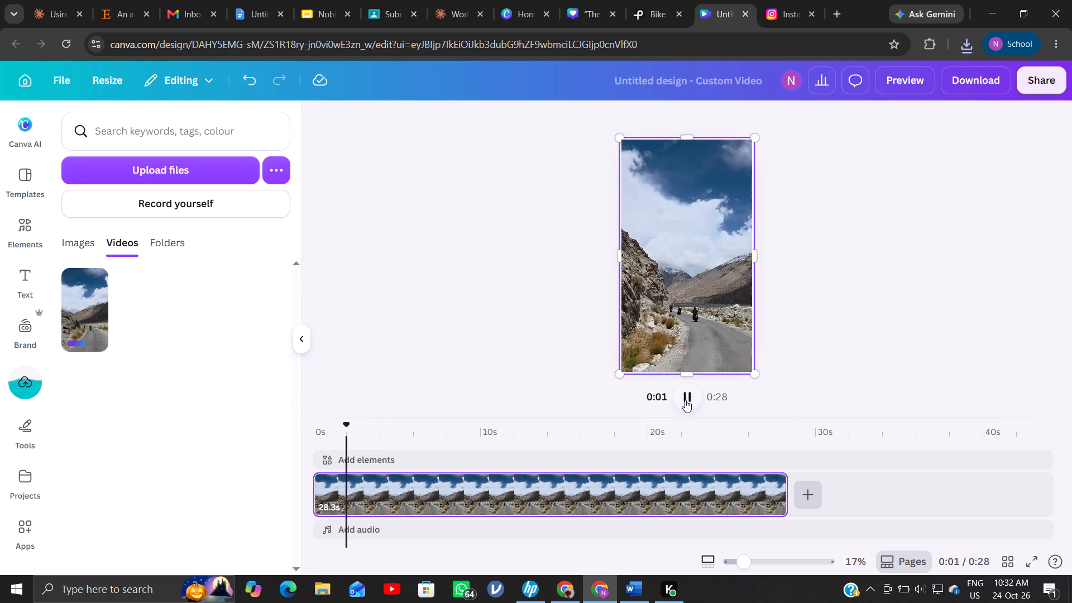
left_click(688, 338)
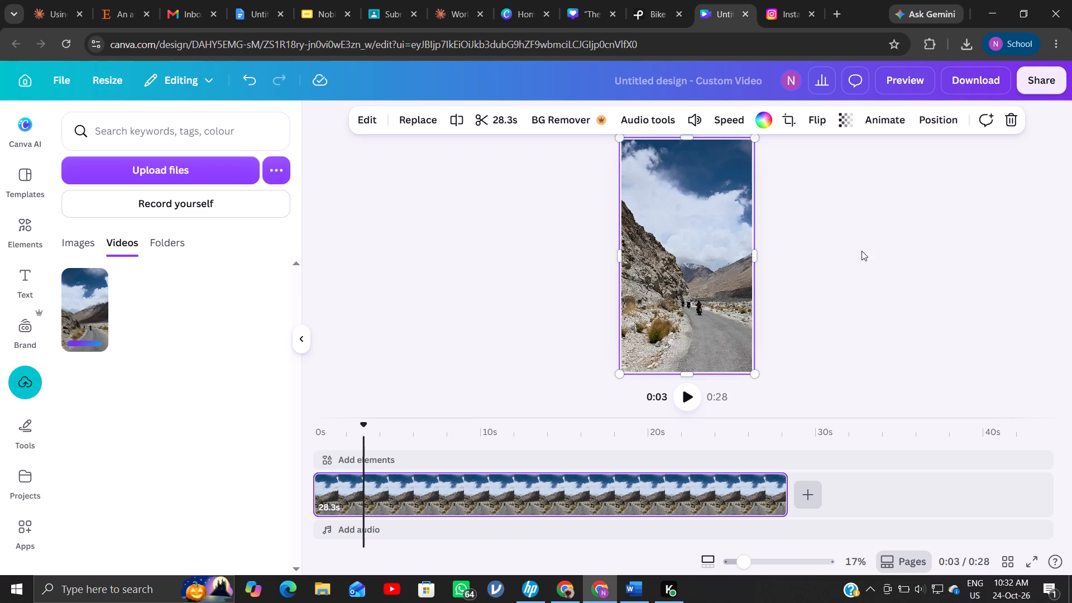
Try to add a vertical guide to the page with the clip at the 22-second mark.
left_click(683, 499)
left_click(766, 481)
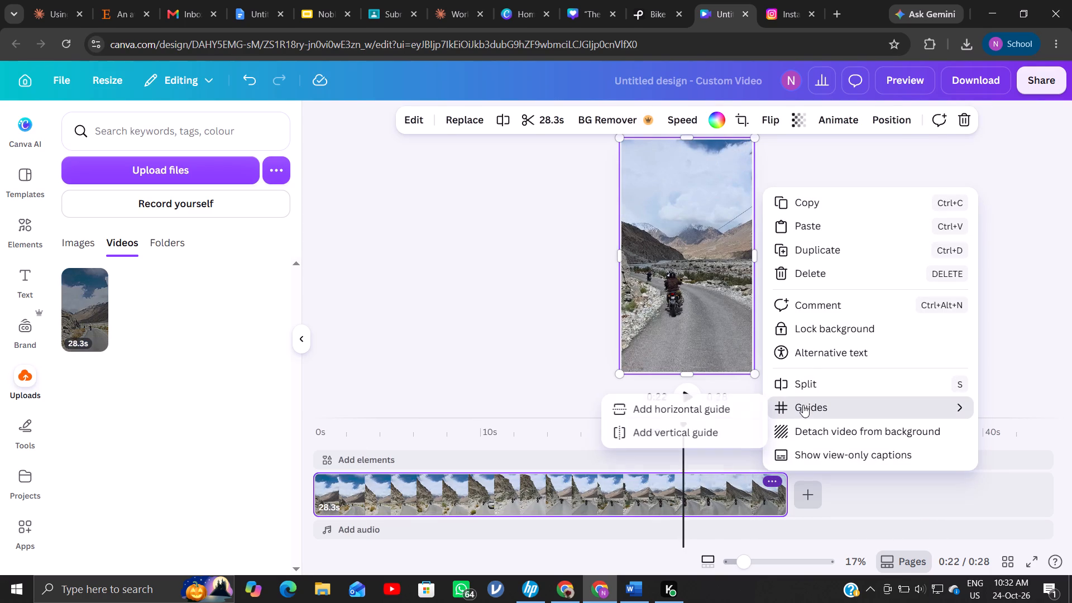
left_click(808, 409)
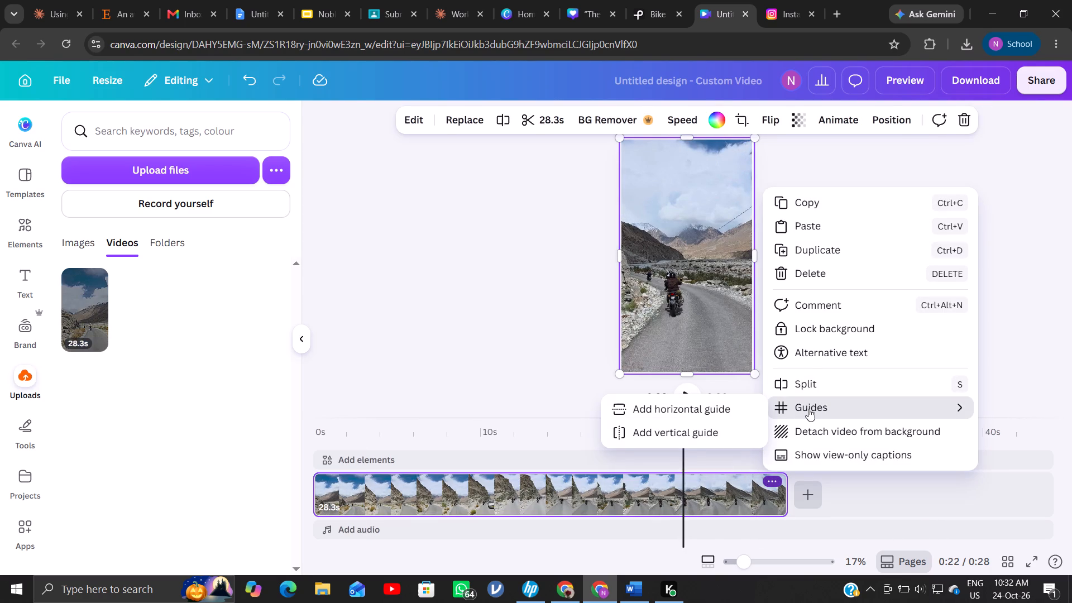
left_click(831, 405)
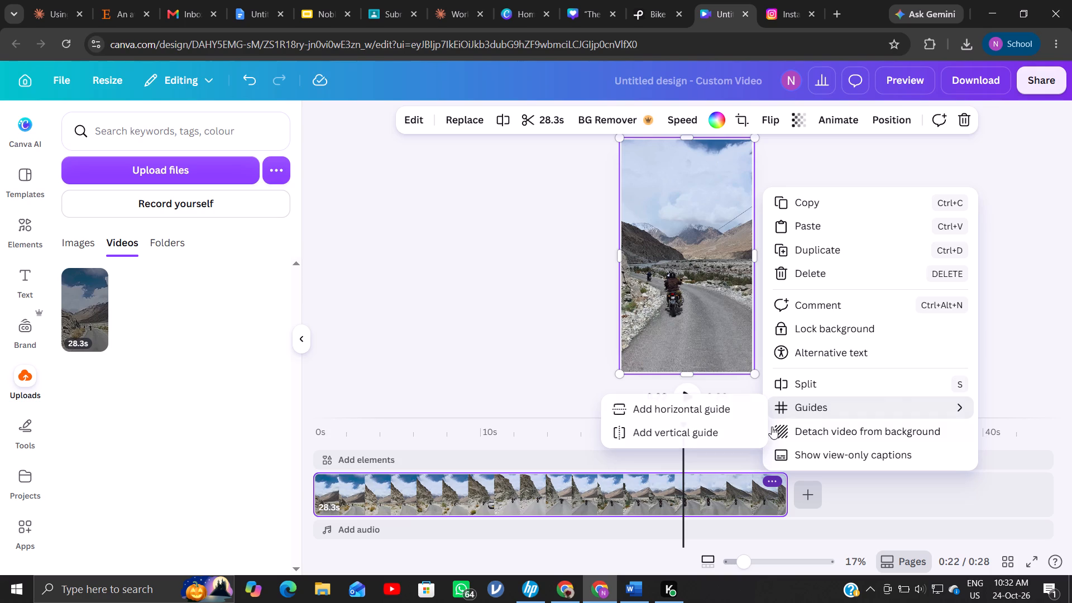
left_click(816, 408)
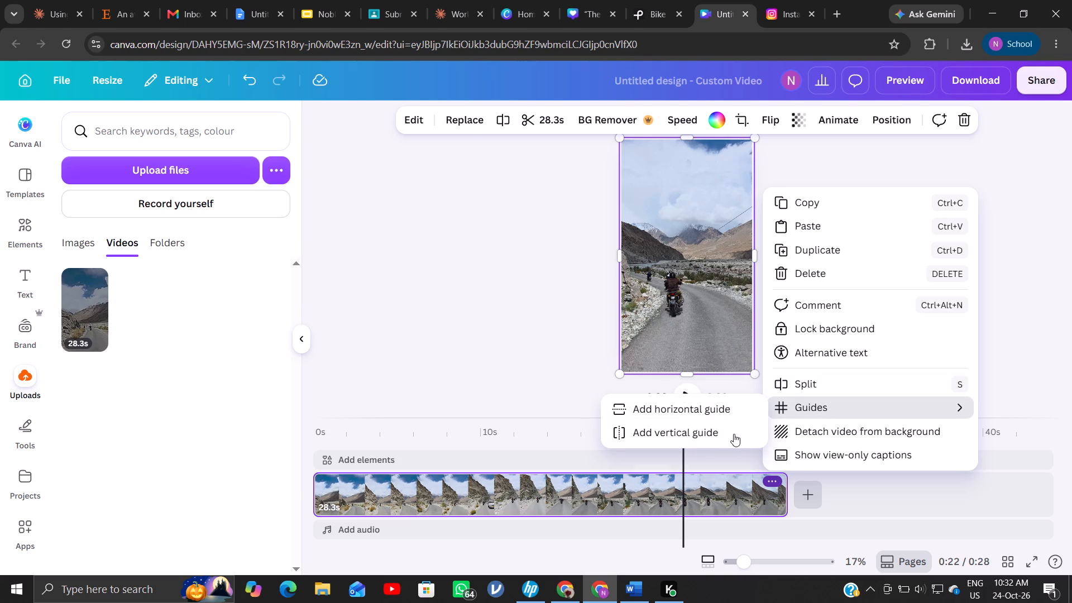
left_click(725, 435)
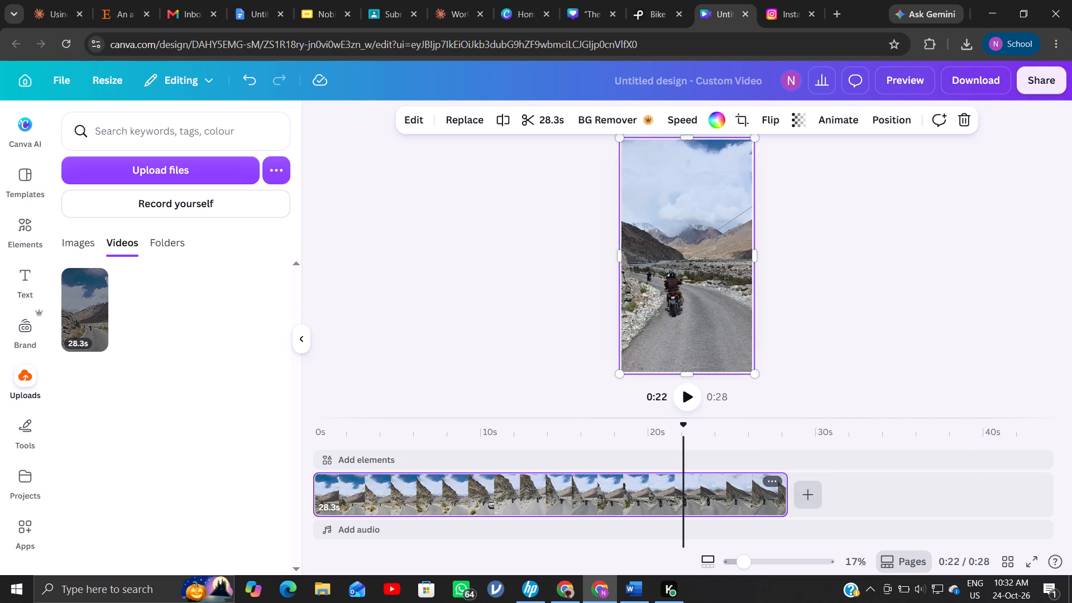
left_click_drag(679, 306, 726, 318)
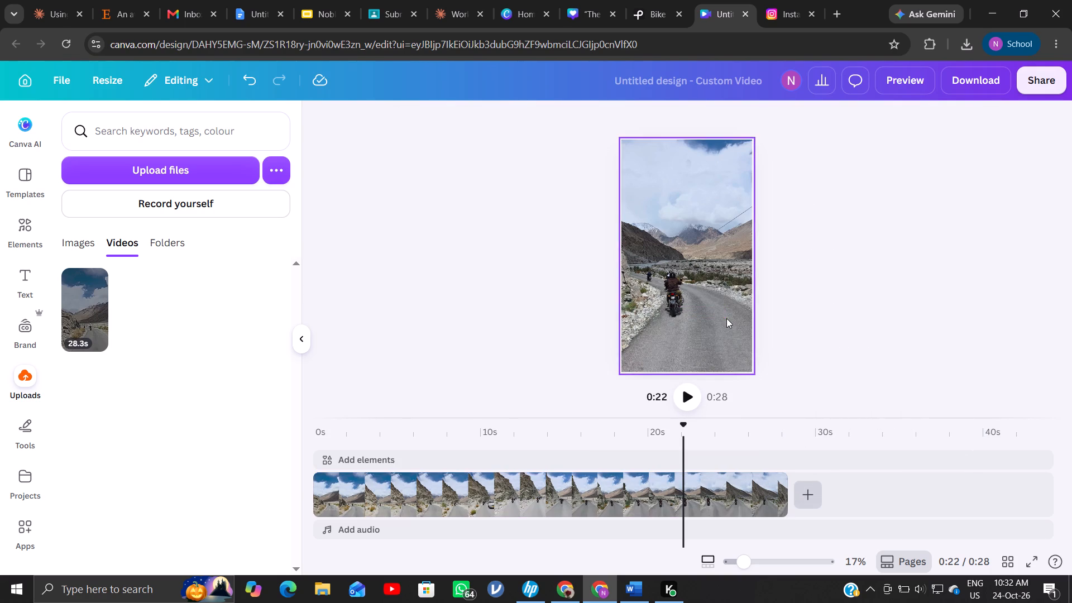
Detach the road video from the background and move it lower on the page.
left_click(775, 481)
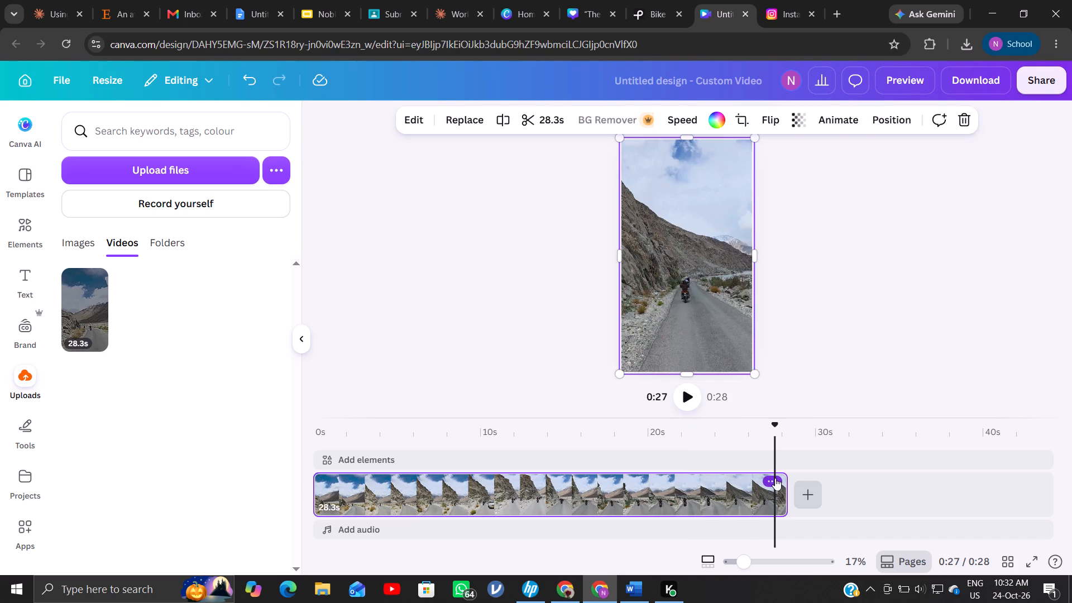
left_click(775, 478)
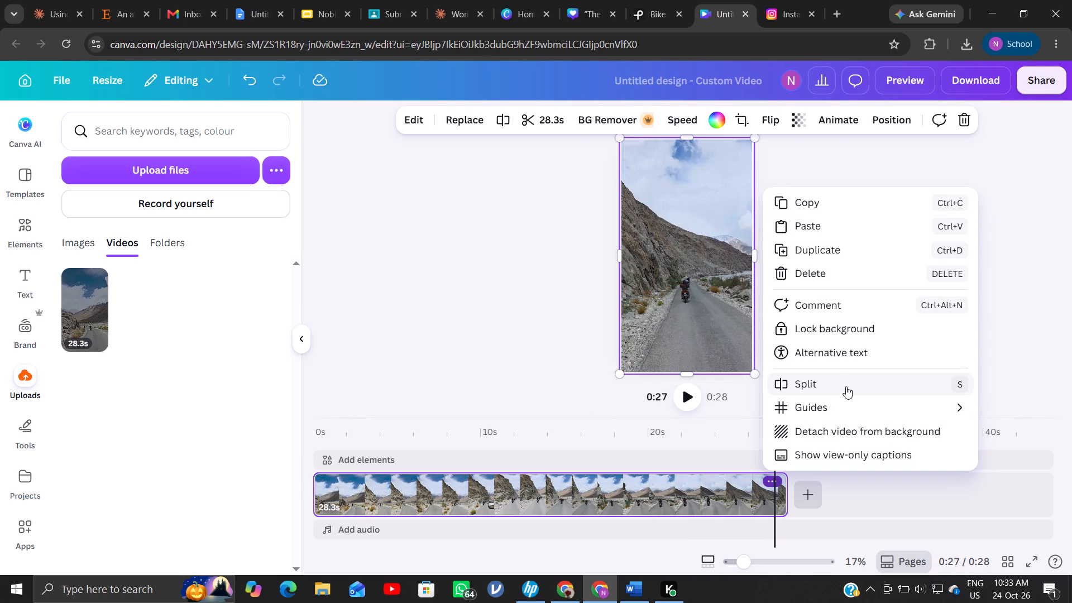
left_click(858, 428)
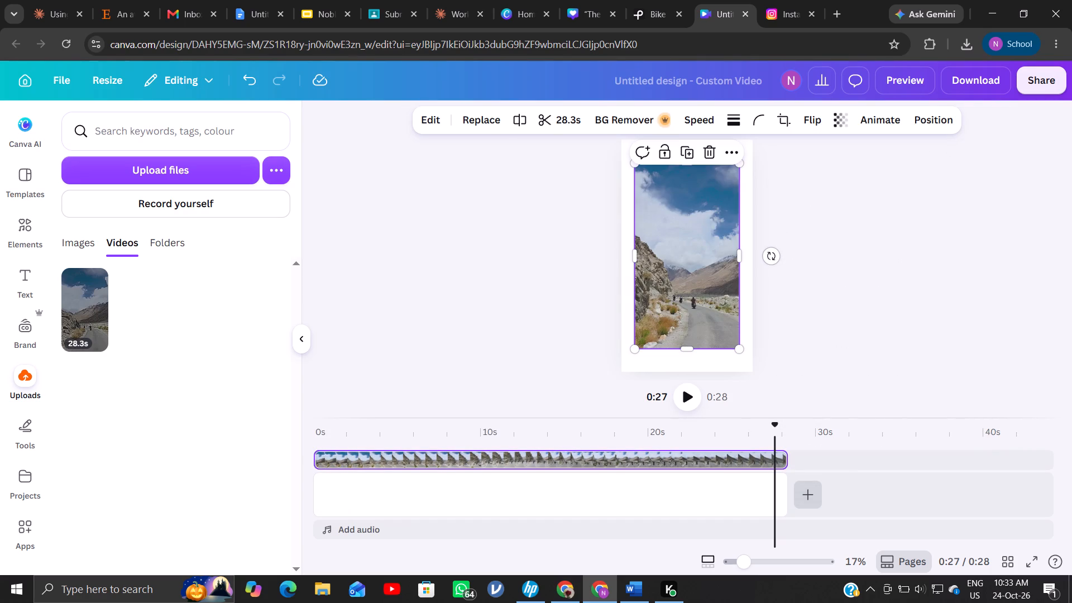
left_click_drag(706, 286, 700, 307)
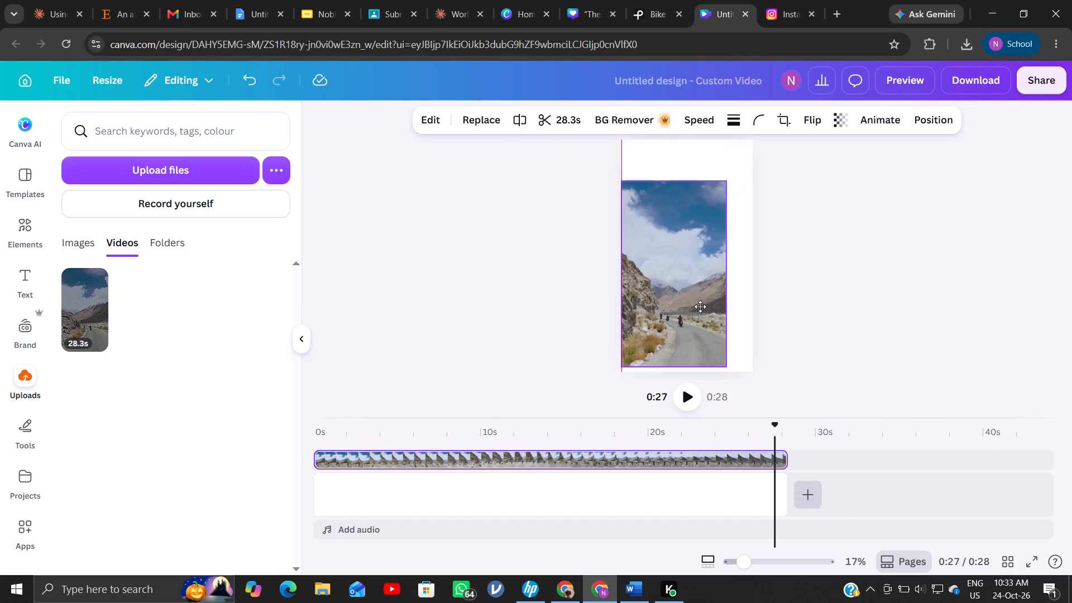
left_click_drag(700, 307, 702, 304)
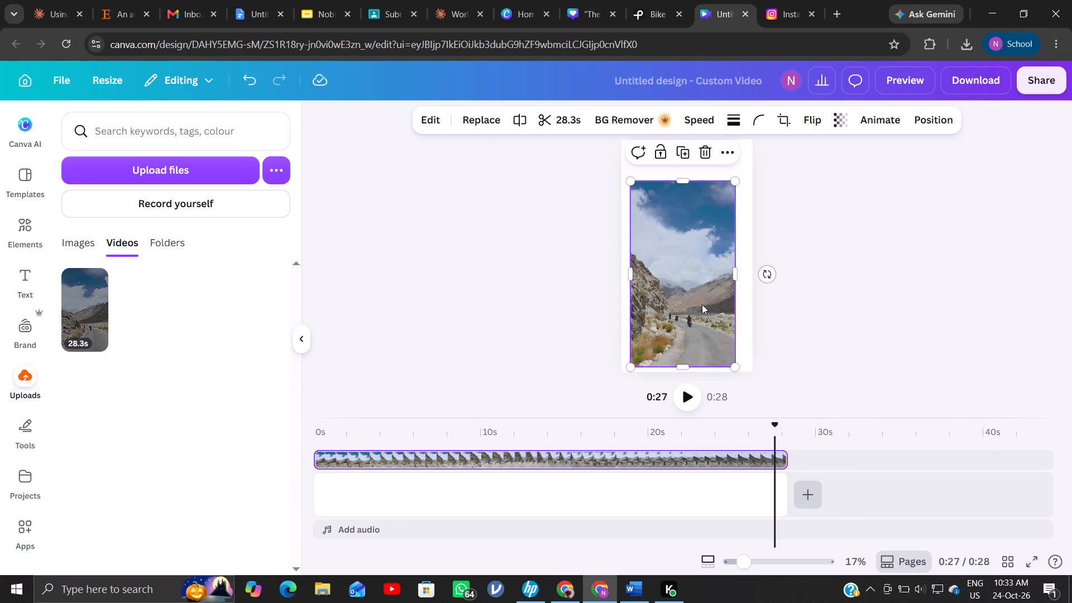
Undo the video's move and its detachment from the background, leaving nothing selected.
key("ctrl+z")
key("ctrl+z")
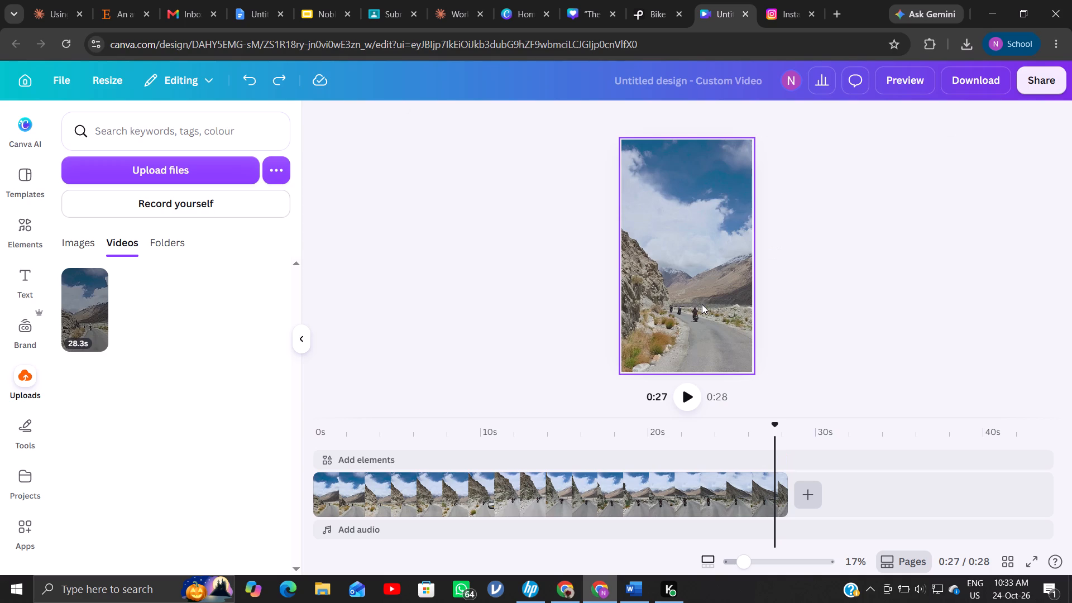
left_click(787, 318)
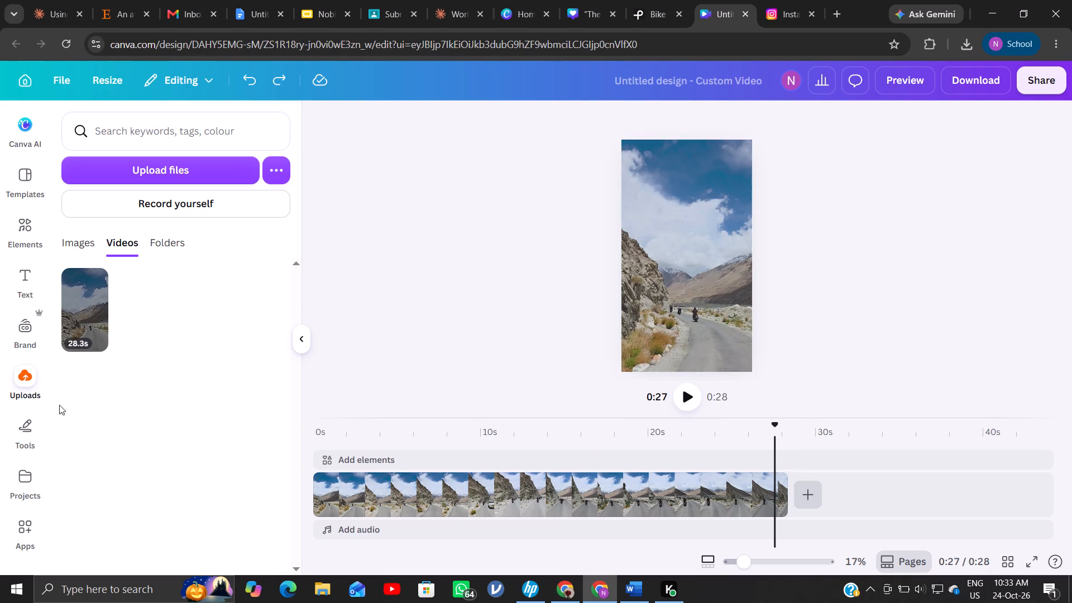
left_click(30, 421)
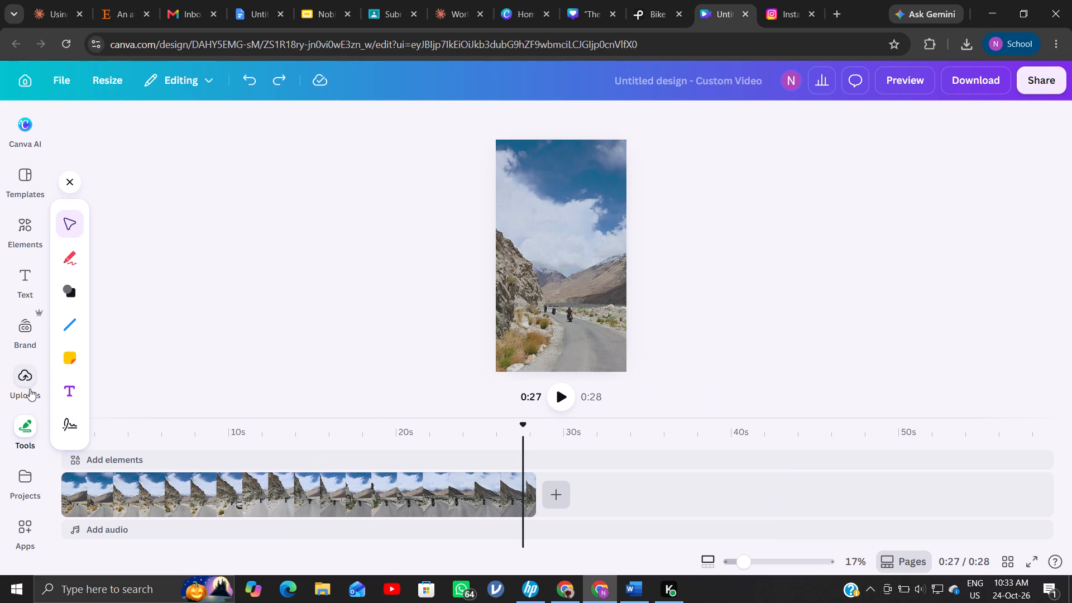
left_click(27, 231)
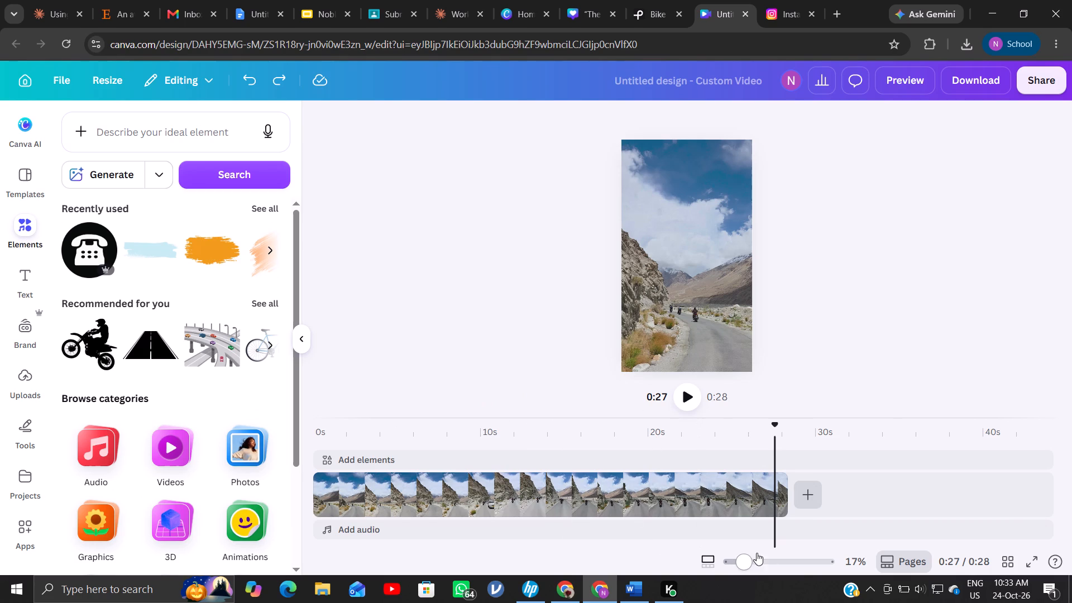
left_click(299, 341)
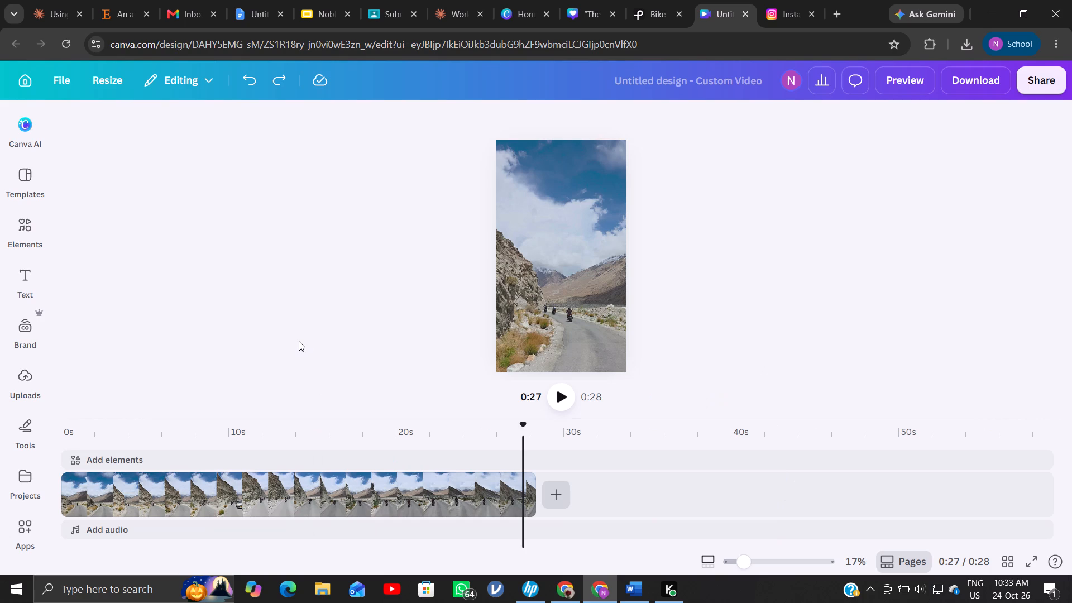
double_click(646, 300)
Play the clip from the 27-second mark to its end.
left_click(559, 388)
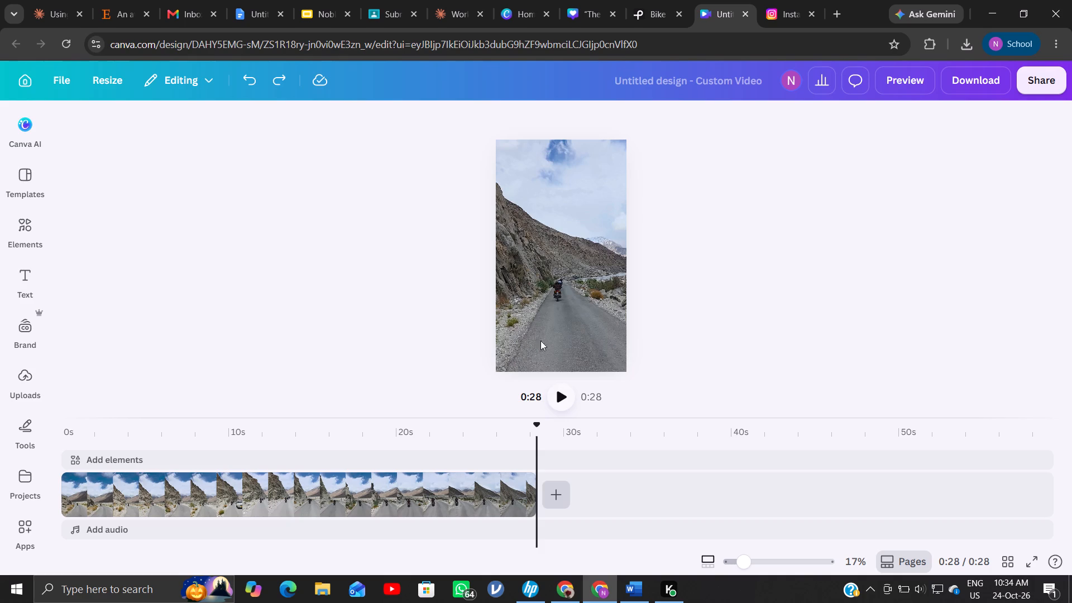
Play the mountain road clip full screen from the 16-second mark and return to the editor.
left_click(537, 303)
left_click(335, 500)
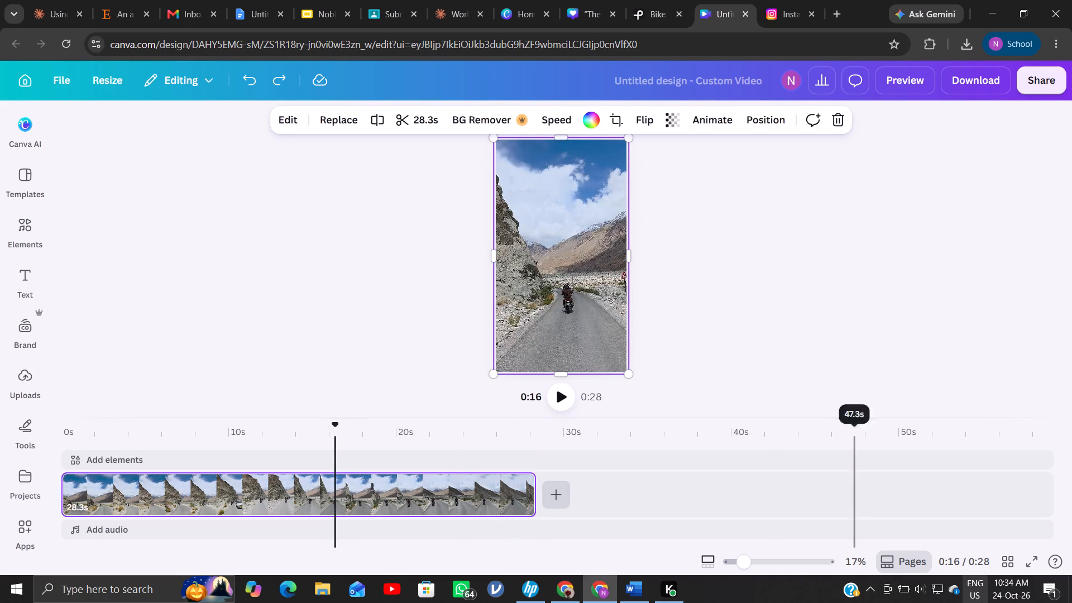
left_click(1026, 567)
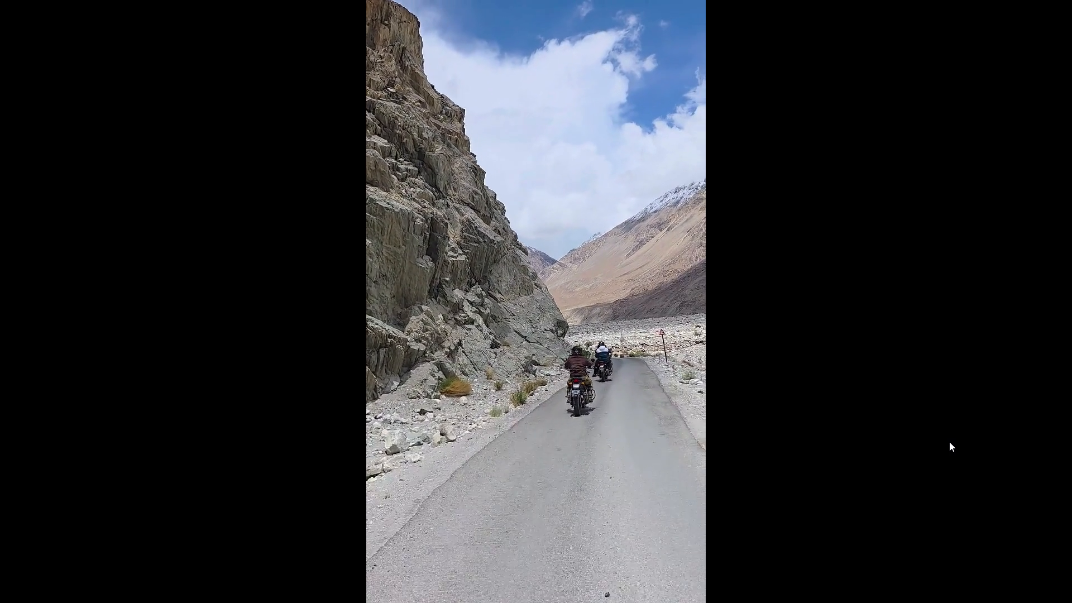
key("Escape")
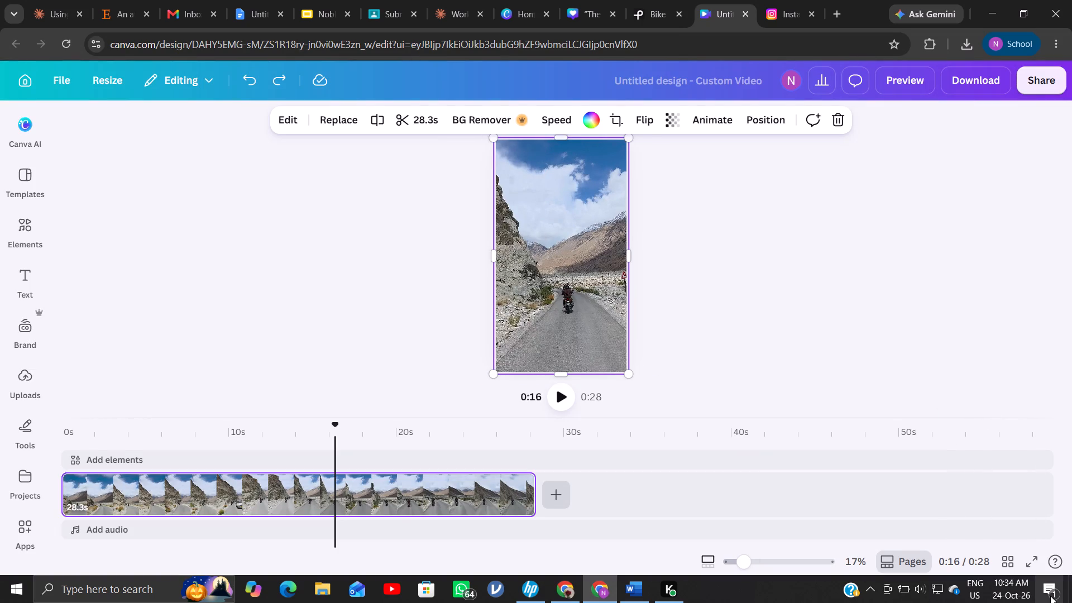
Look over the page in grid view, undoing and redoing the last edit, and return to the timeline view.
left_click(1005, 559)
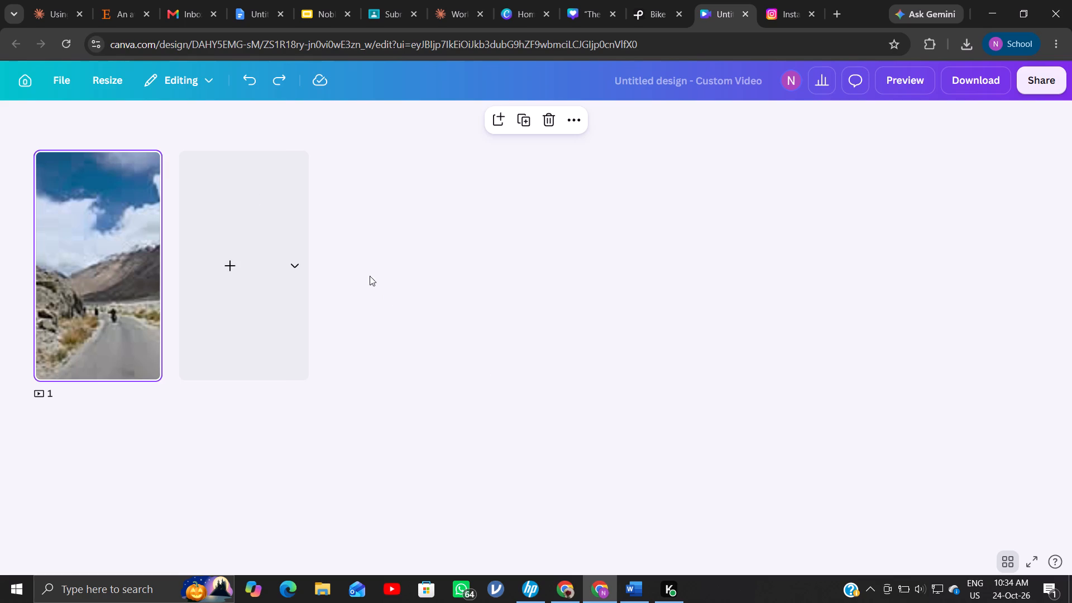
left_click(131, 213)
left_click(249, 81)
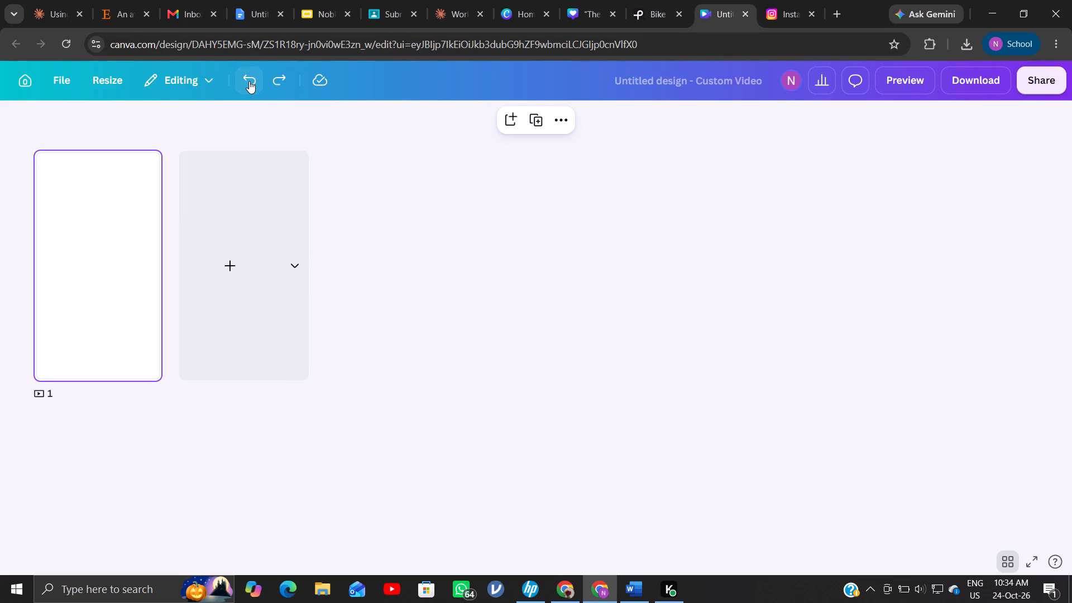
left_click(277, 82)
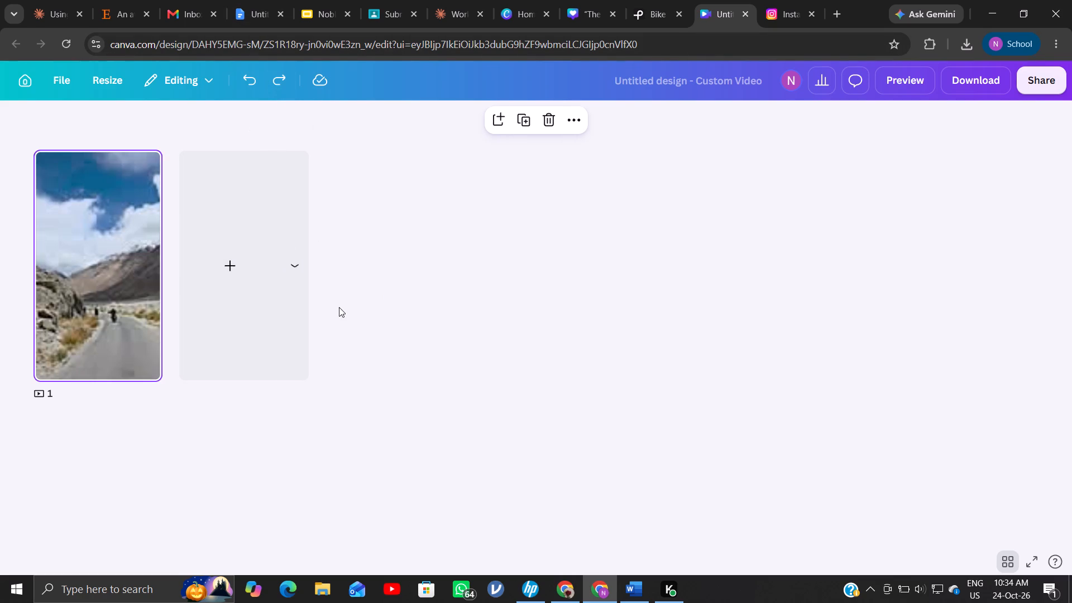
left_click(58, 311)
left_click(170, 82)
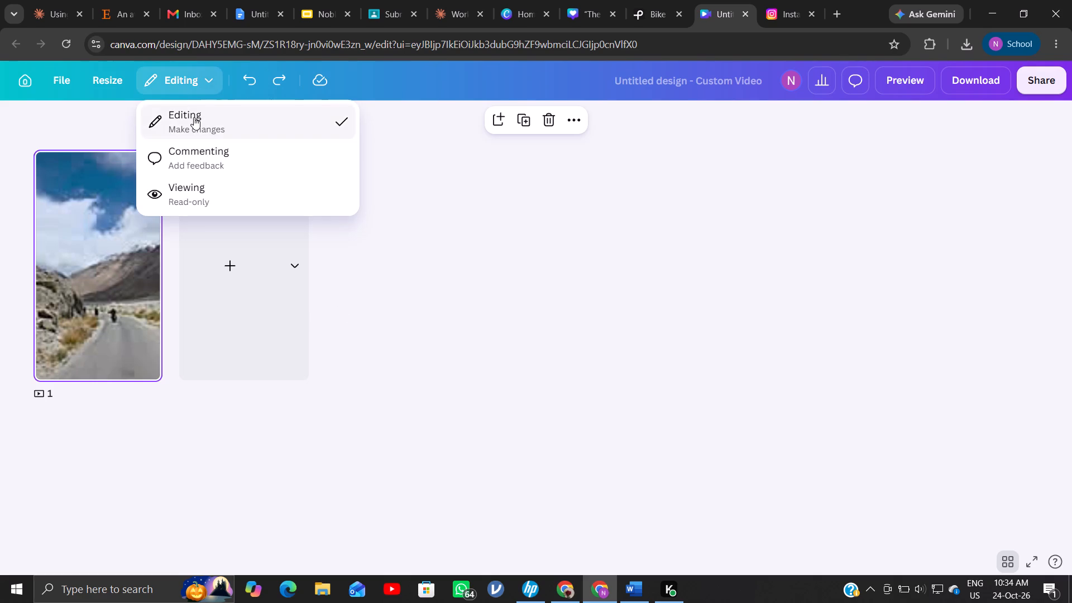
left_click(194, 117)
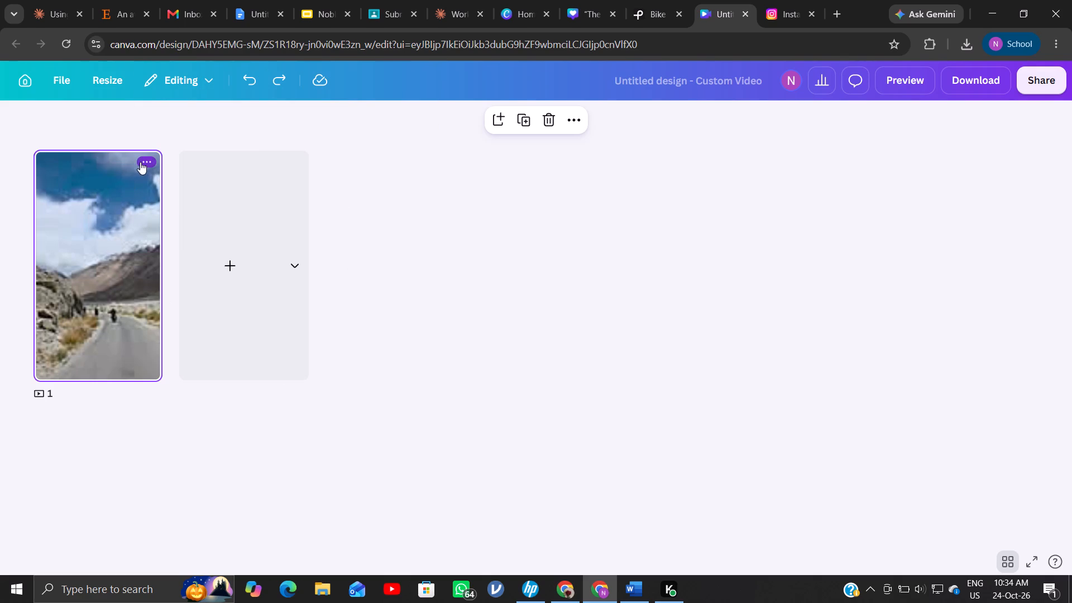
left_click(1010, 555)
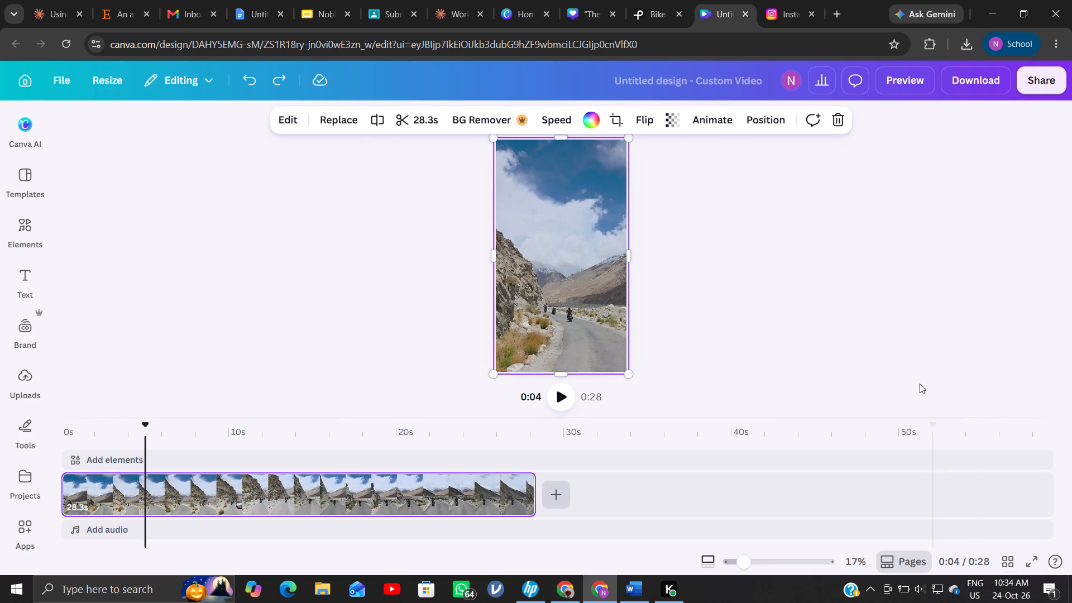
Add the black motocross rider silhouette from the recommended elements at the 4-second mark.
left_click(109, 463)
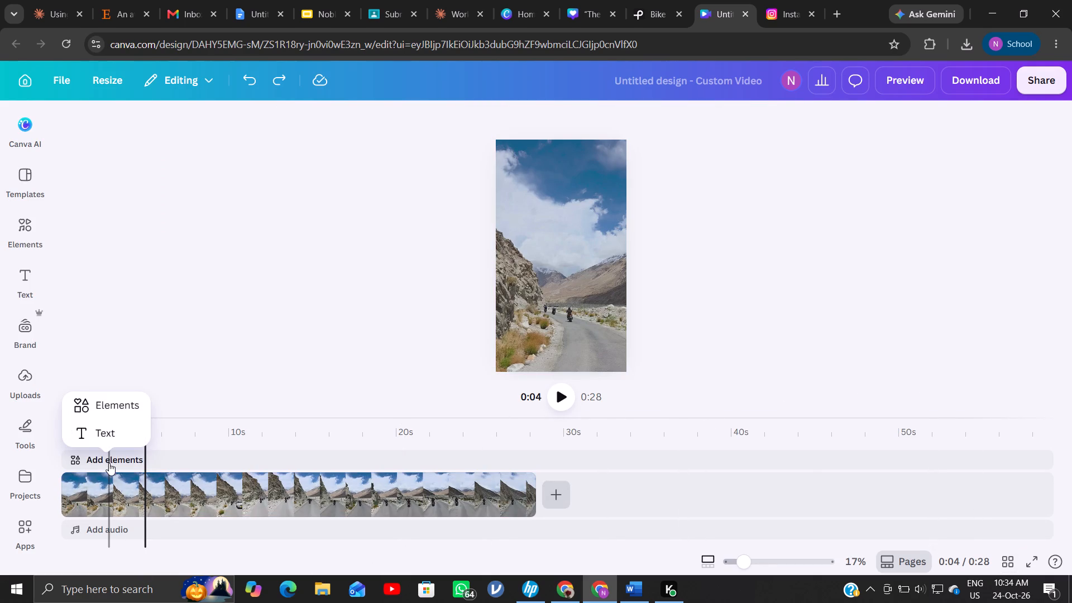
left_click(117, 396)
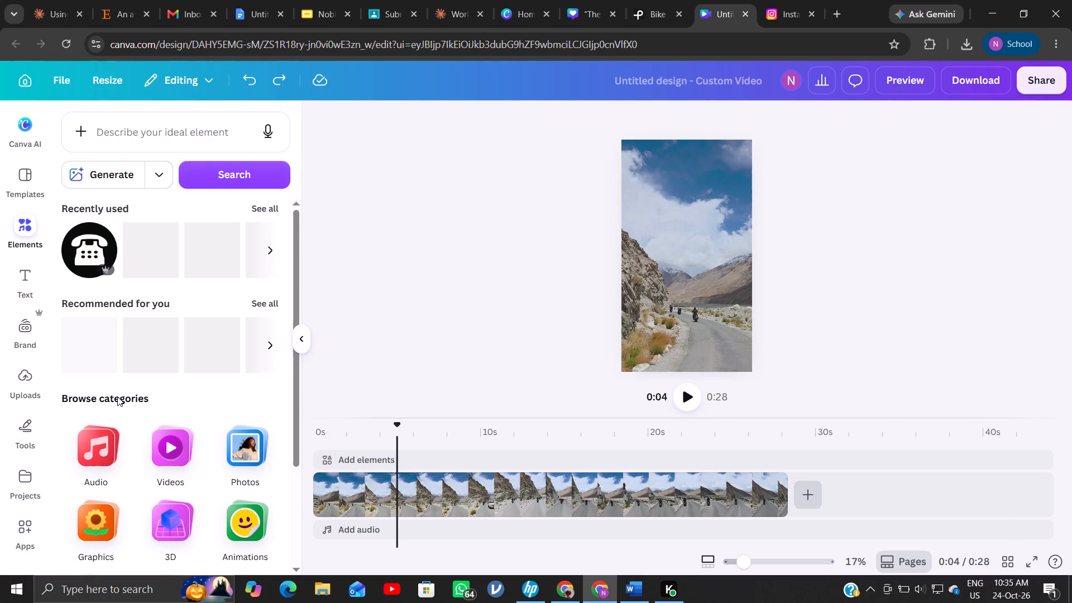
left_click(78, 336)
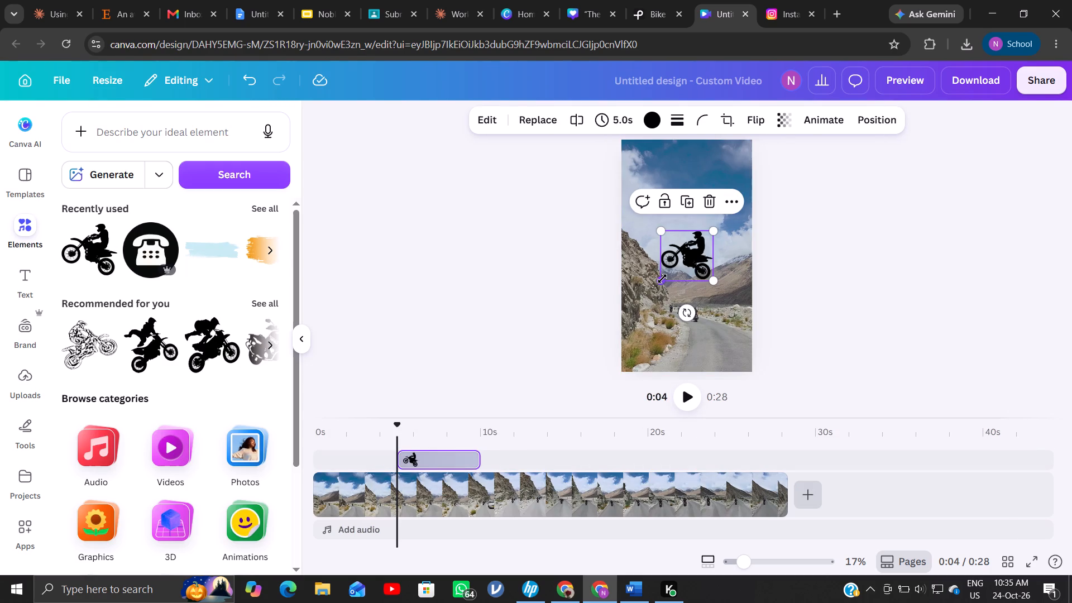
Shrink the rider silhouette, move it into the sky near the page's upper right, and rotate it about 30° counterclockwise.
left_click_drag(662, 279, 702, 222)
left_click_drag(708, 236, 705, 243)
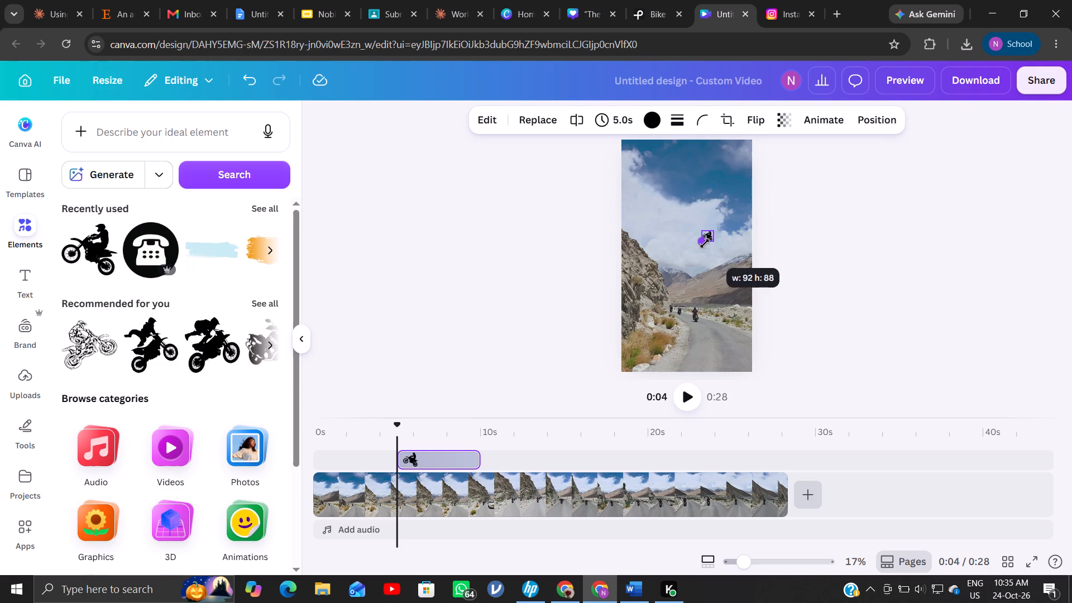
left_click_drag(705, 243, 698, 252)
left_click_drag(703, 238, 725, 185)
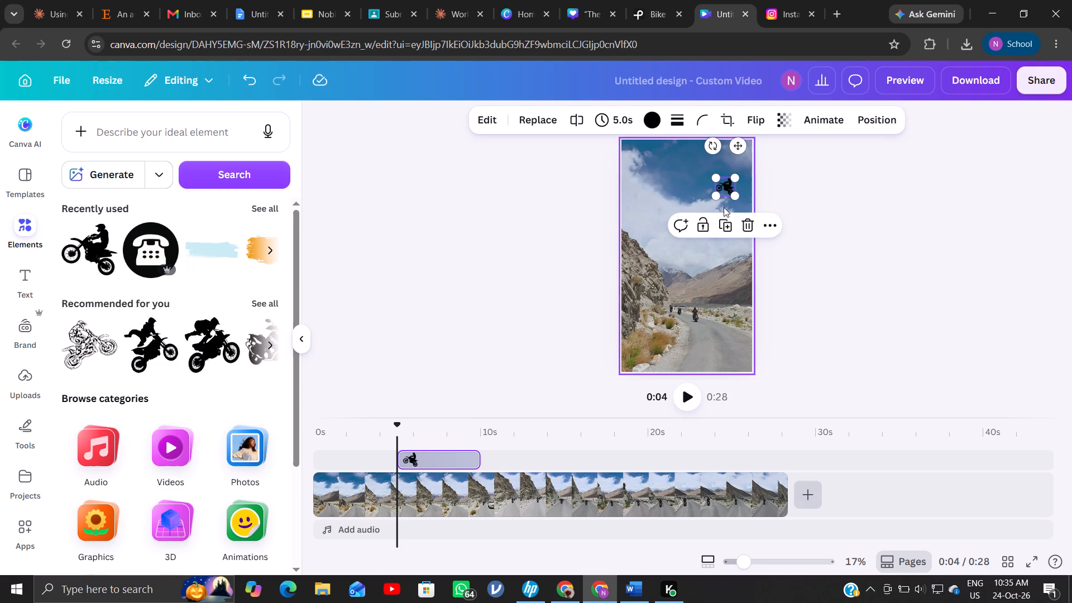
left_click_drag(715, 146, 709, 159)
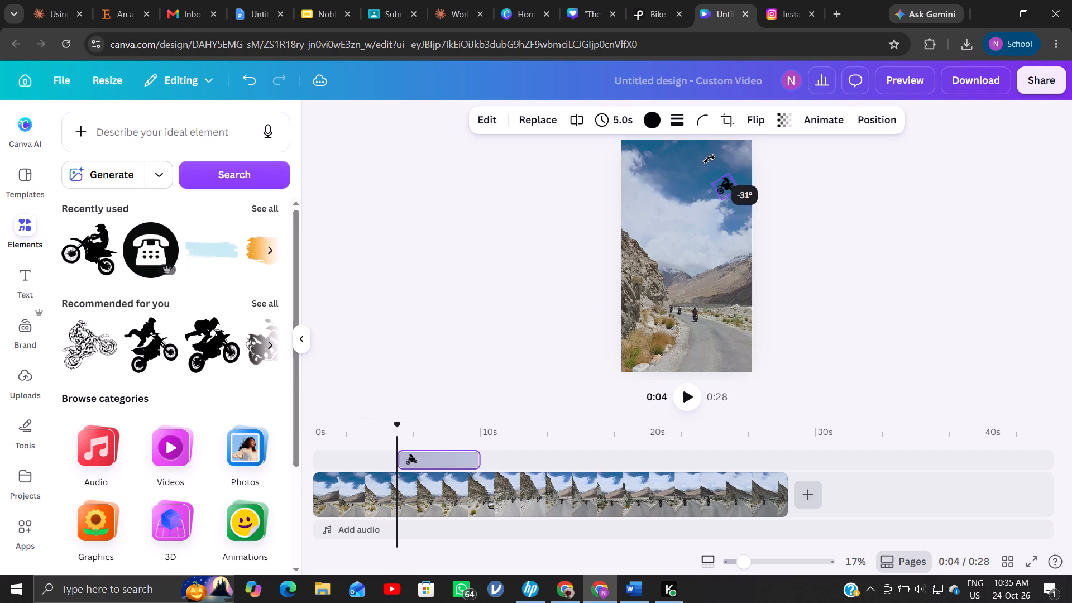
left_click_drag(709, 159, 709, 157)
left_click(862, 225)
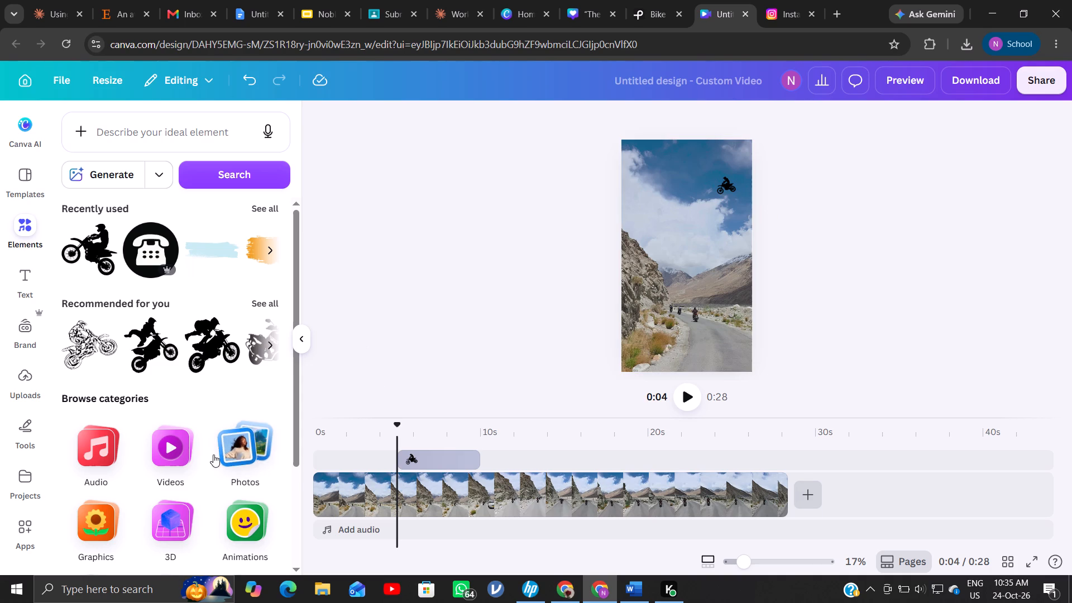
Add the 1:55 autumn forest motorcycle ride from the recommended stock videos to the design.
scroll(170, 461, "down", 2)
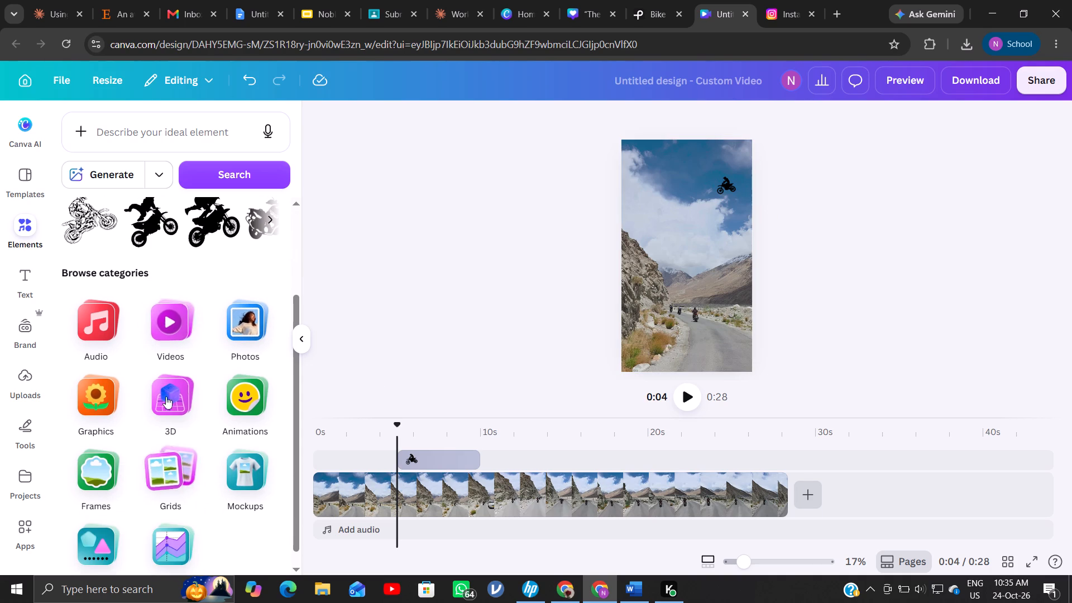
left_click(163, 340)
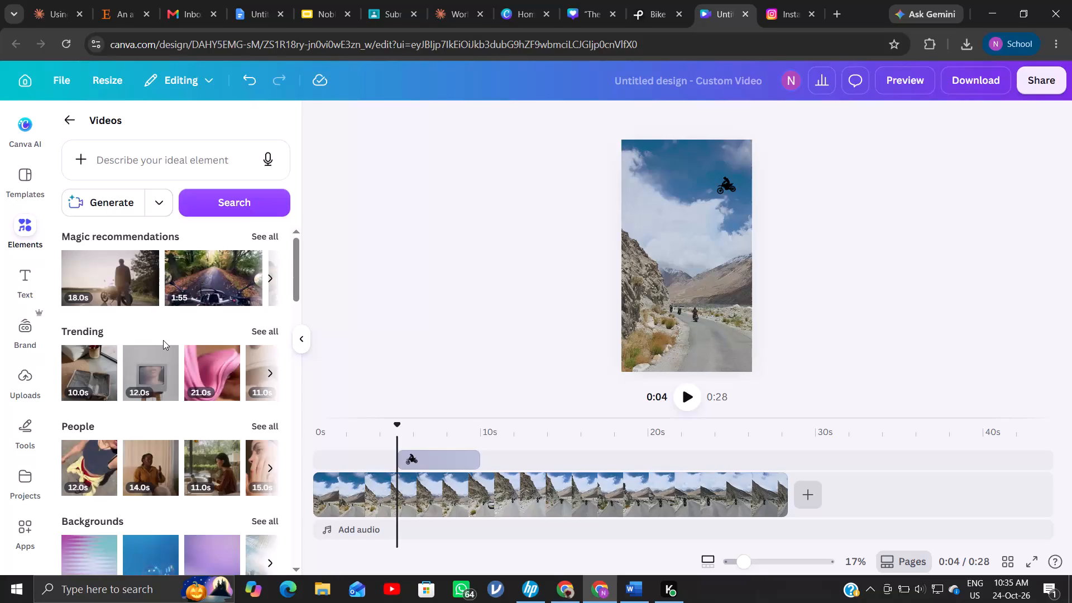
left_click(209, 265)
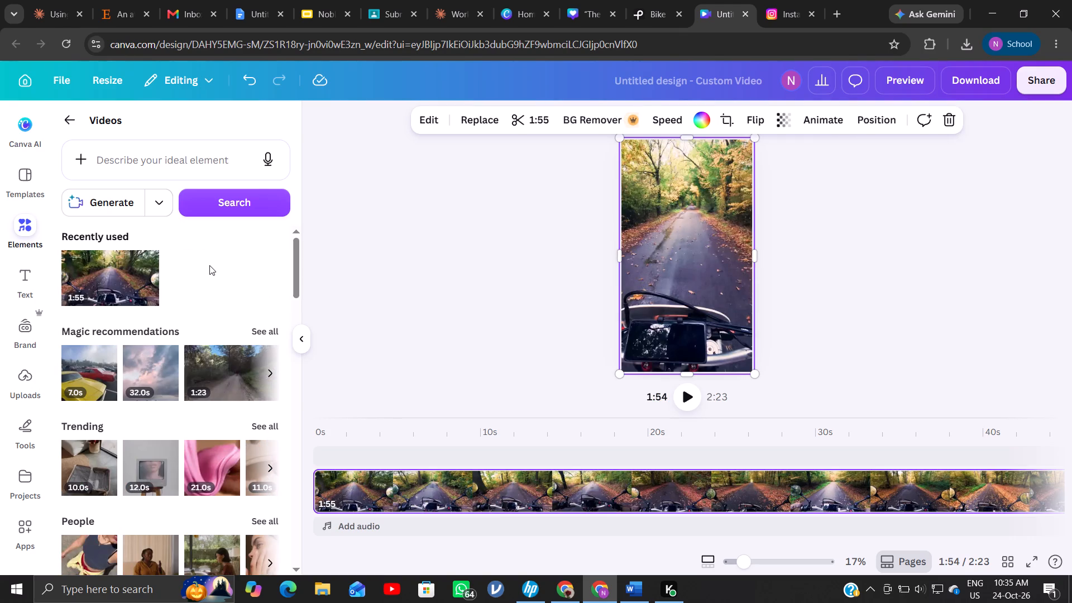
Play the video from the 1:54 mark across the join between the forest and mountain clips.
scroll(513, 518, "down", 1)
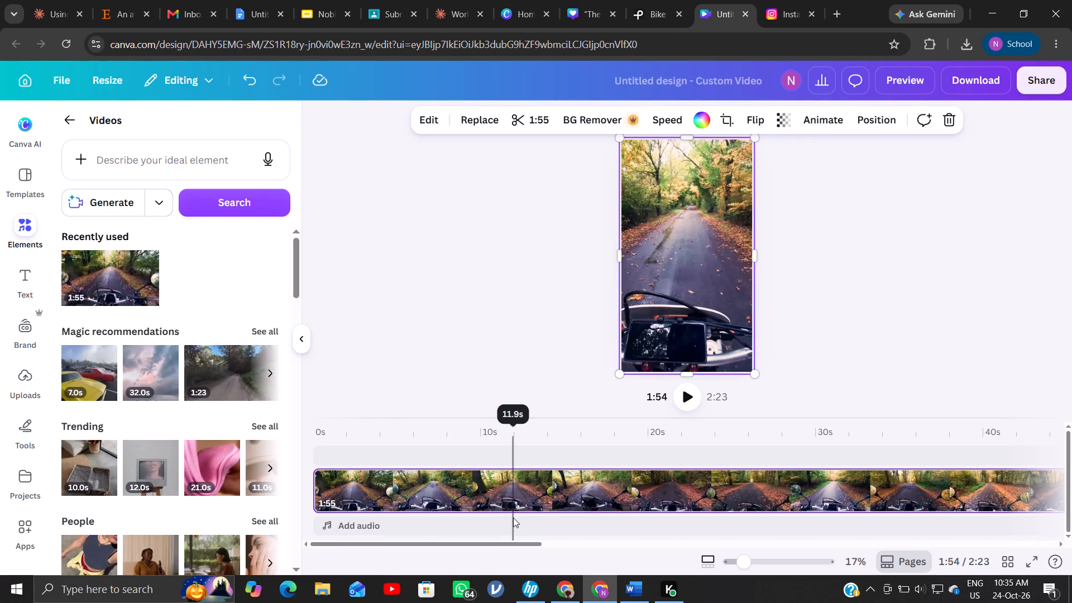
scroll(514, 486, "right", 1)
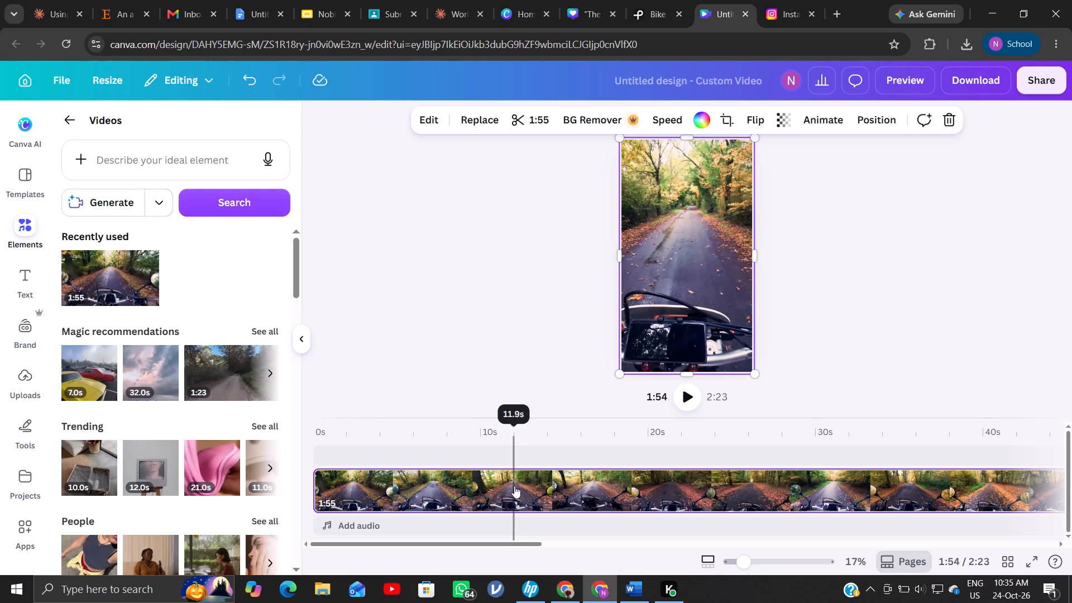
left_click(686, 395)
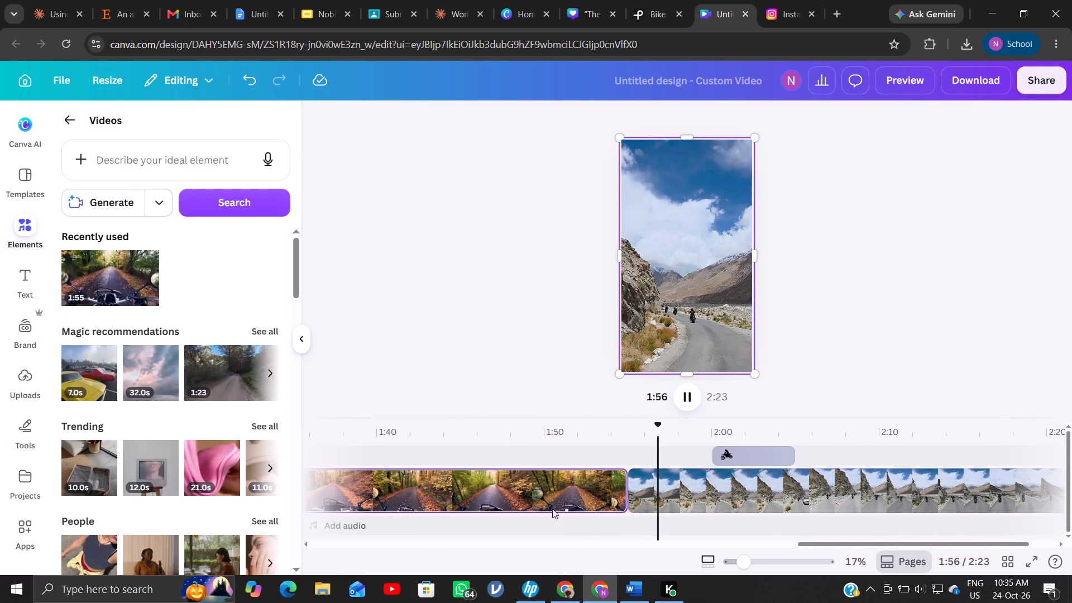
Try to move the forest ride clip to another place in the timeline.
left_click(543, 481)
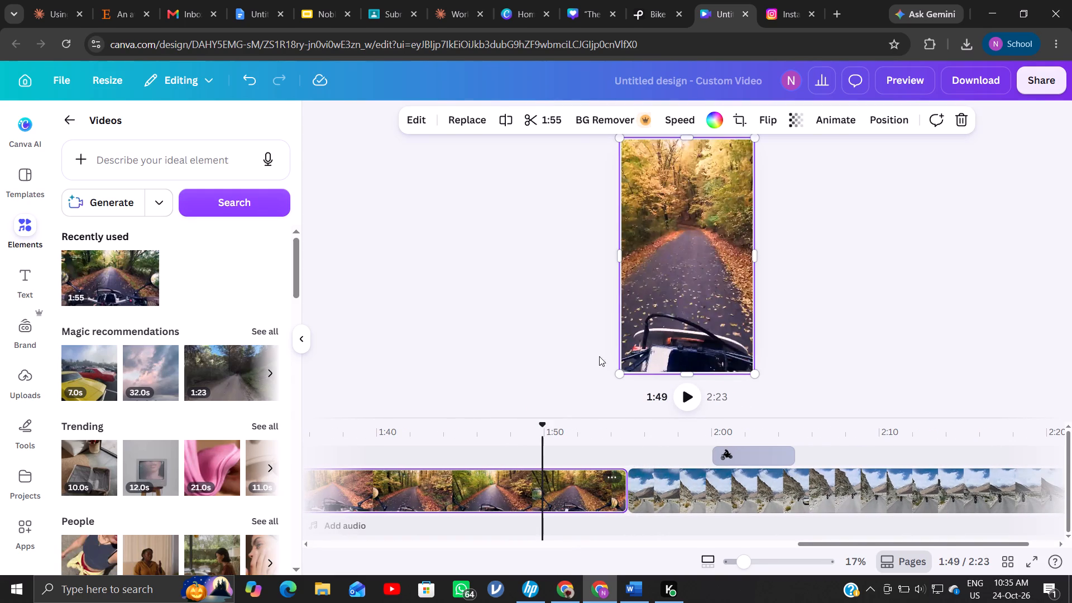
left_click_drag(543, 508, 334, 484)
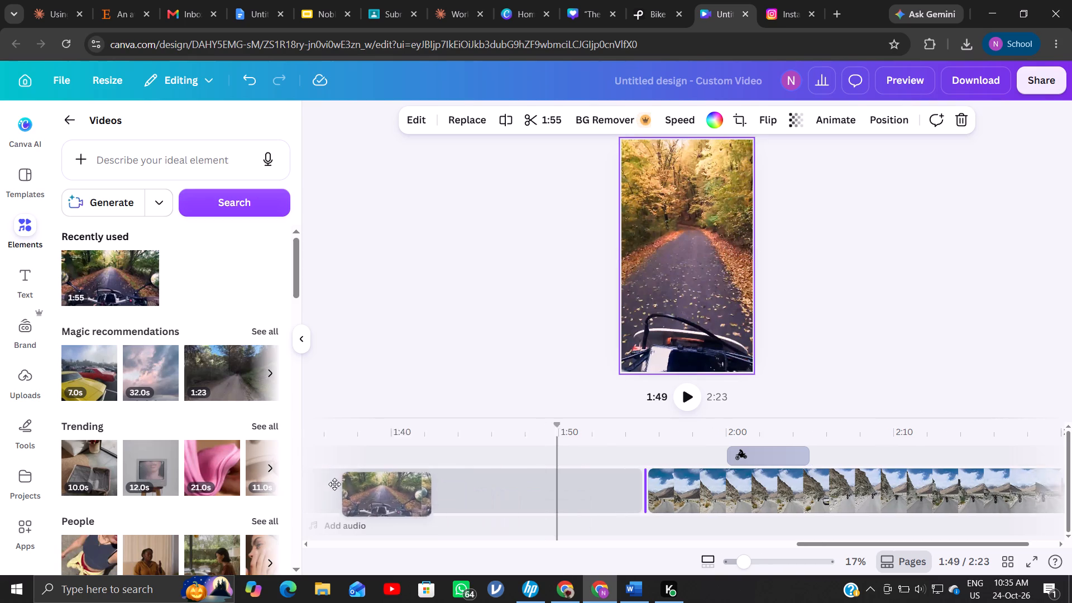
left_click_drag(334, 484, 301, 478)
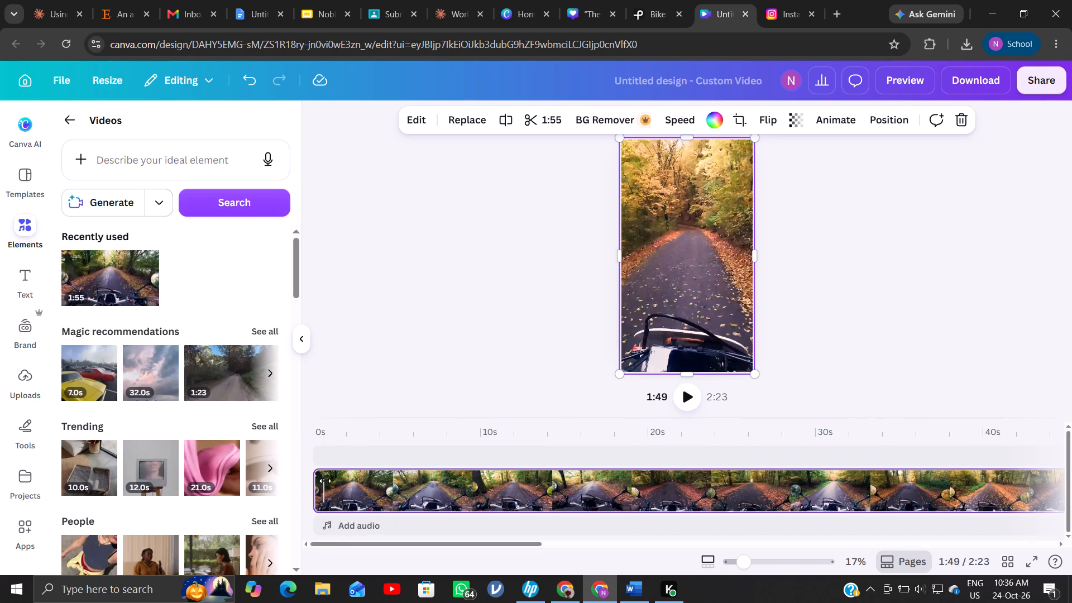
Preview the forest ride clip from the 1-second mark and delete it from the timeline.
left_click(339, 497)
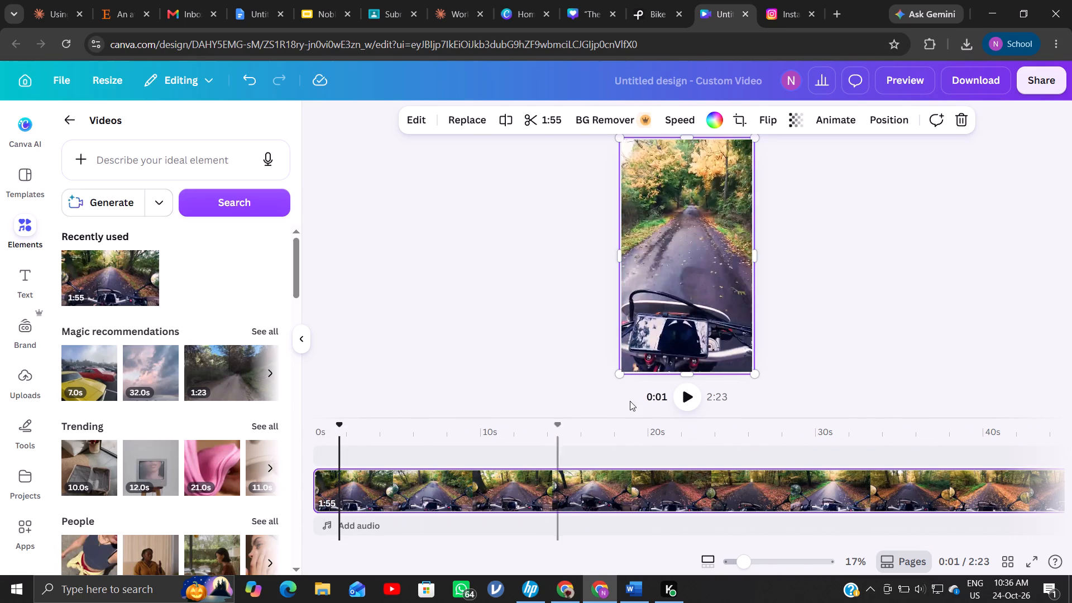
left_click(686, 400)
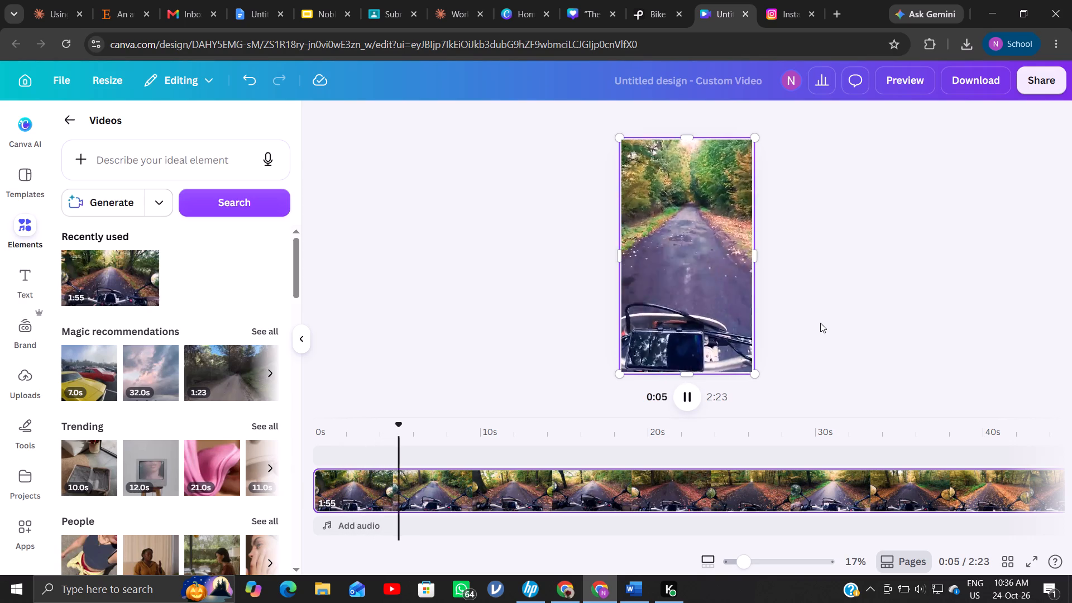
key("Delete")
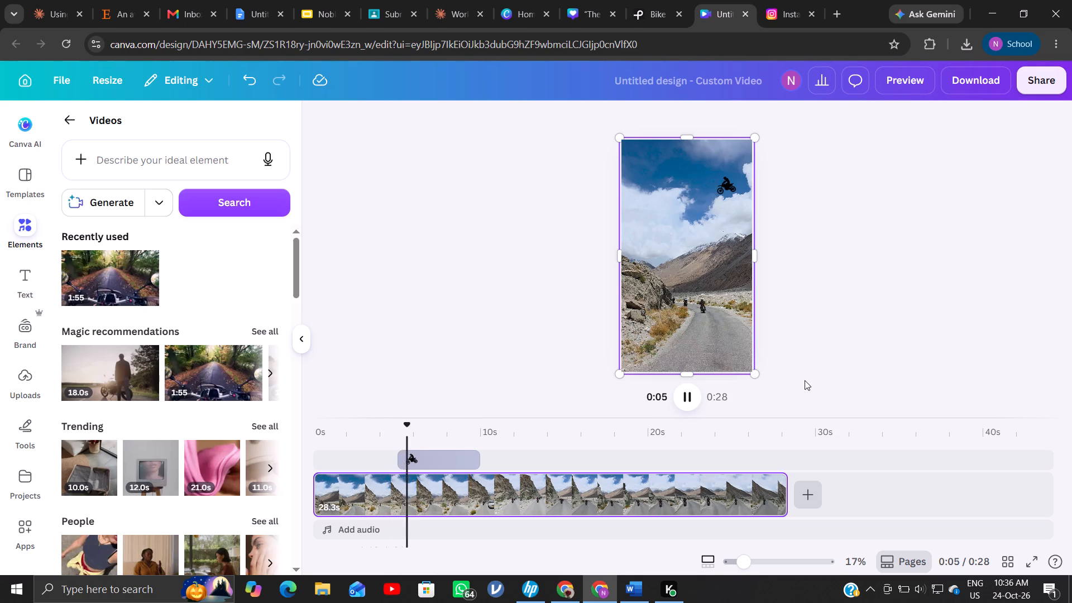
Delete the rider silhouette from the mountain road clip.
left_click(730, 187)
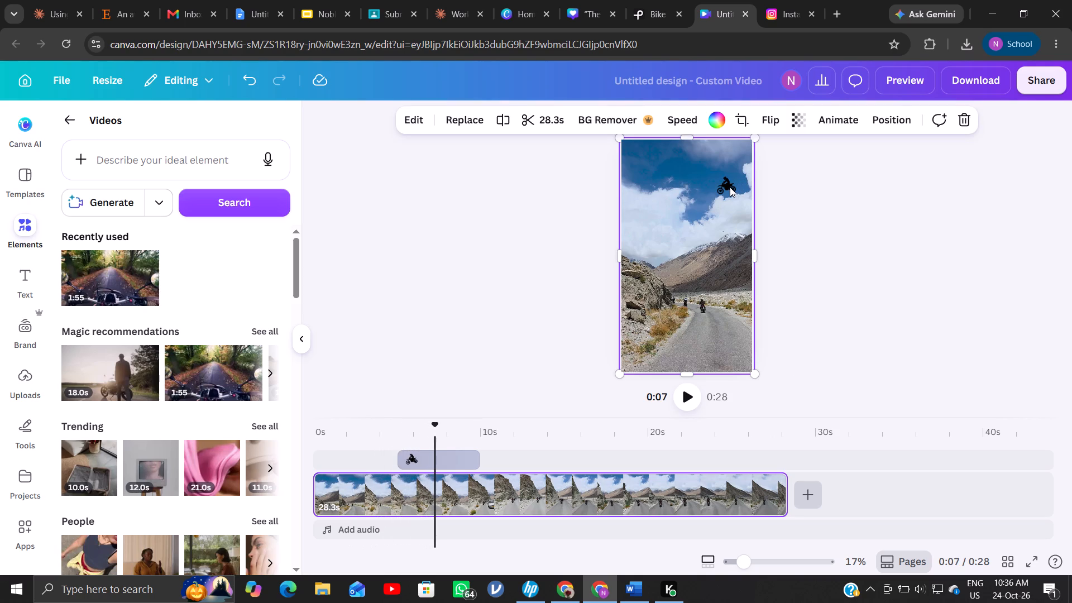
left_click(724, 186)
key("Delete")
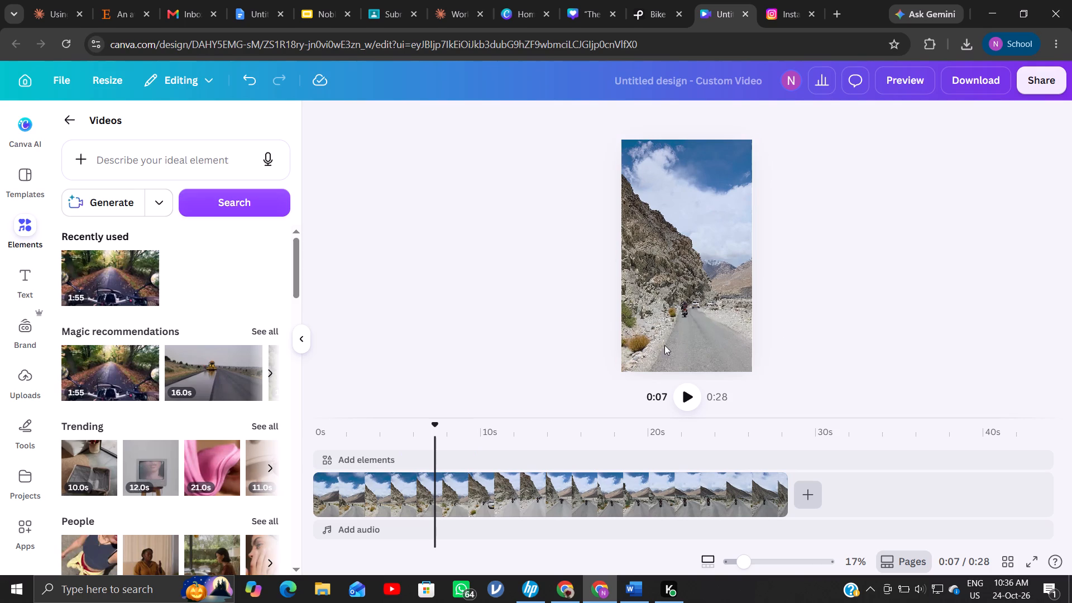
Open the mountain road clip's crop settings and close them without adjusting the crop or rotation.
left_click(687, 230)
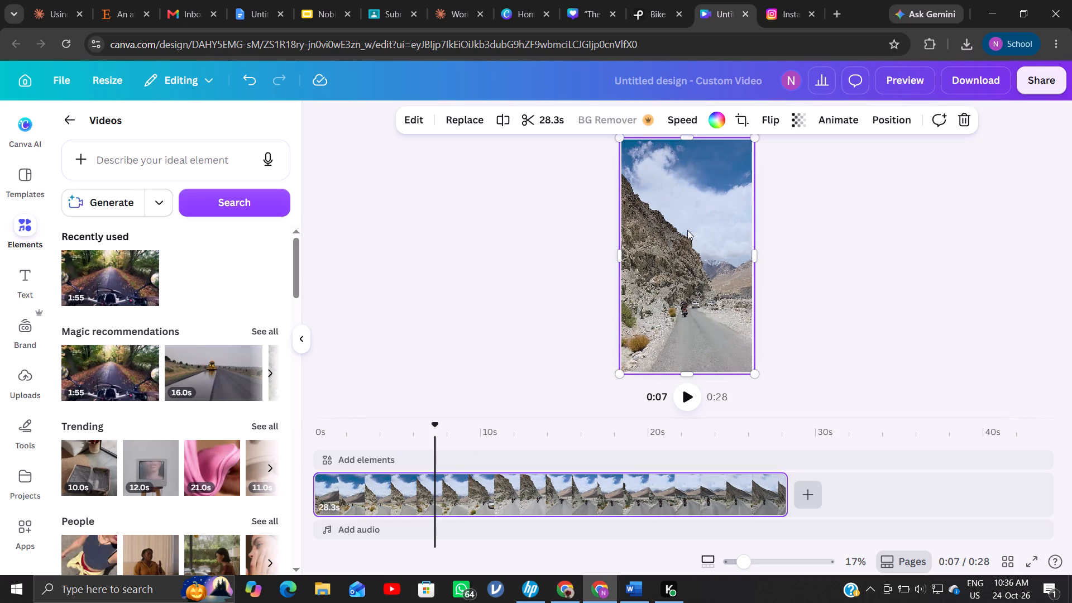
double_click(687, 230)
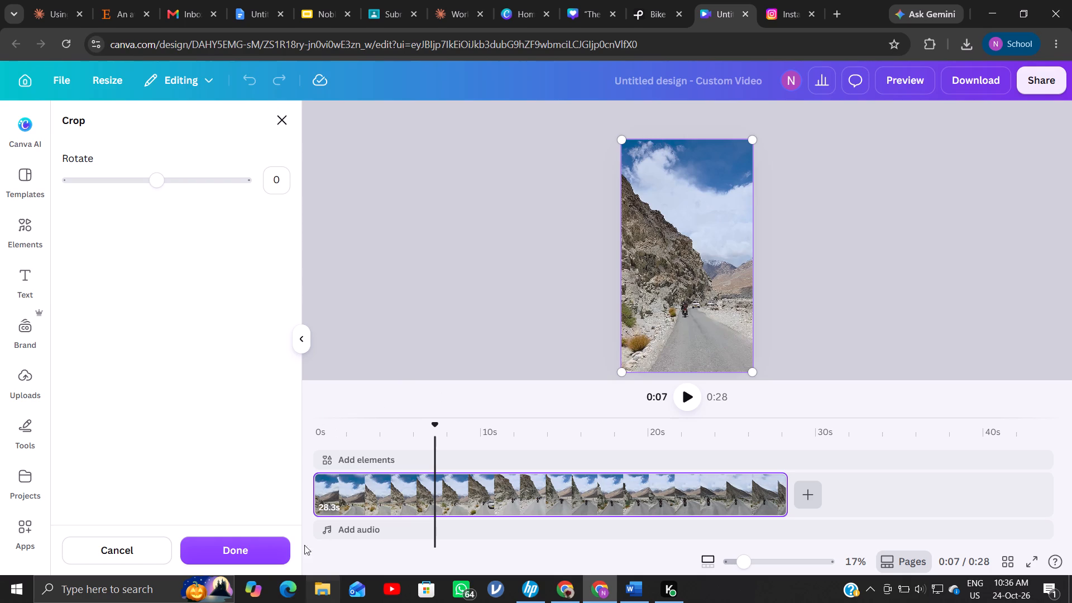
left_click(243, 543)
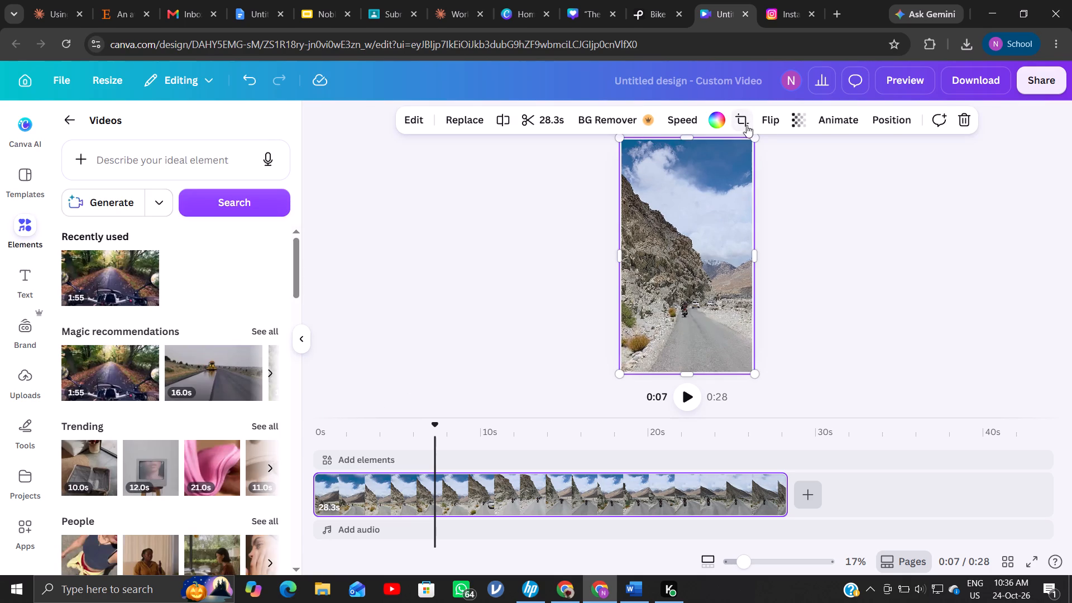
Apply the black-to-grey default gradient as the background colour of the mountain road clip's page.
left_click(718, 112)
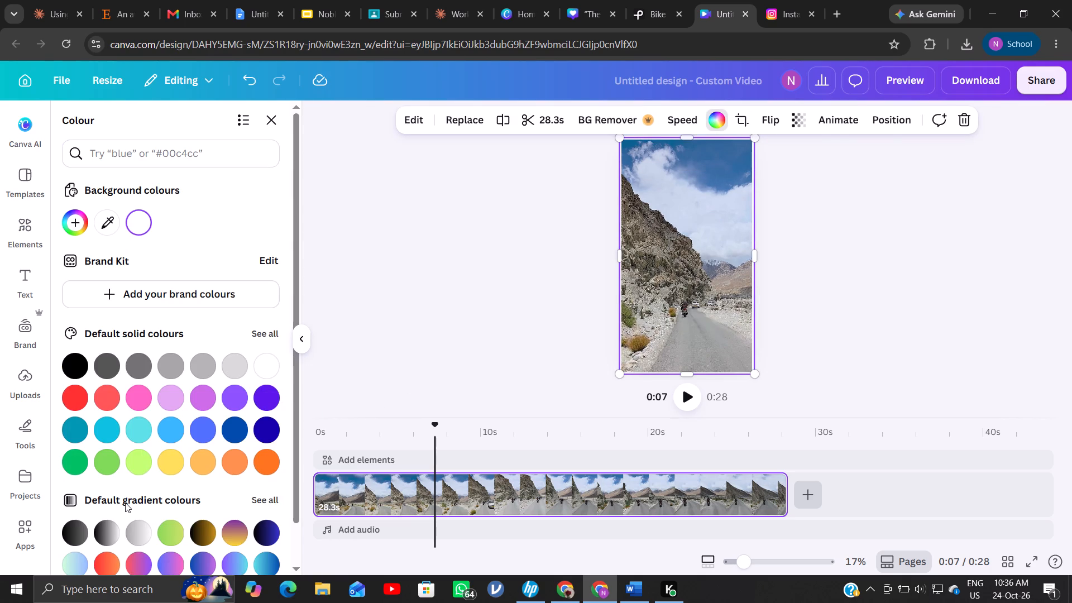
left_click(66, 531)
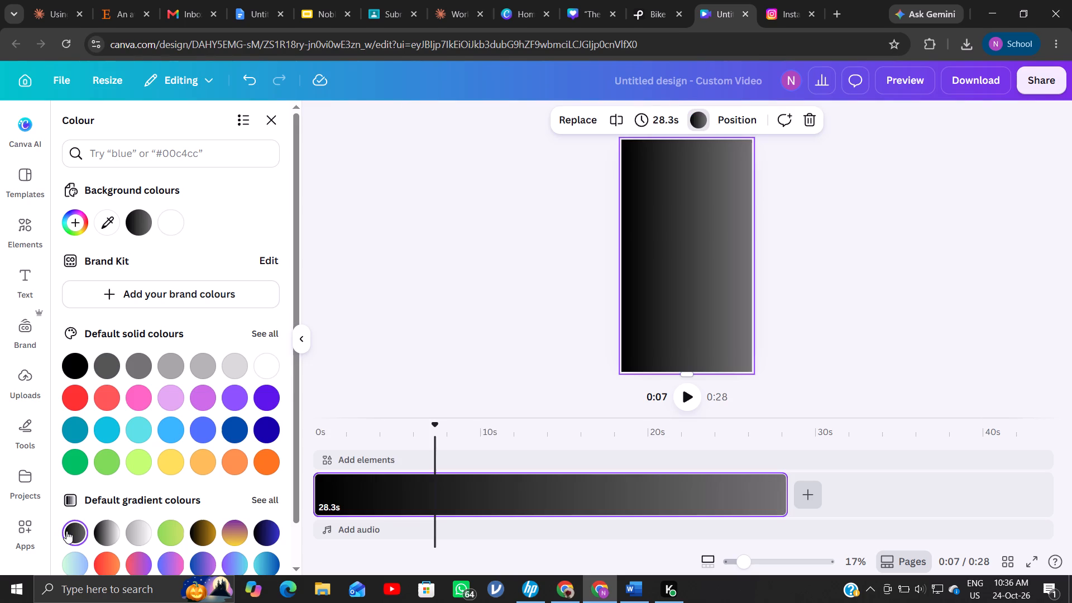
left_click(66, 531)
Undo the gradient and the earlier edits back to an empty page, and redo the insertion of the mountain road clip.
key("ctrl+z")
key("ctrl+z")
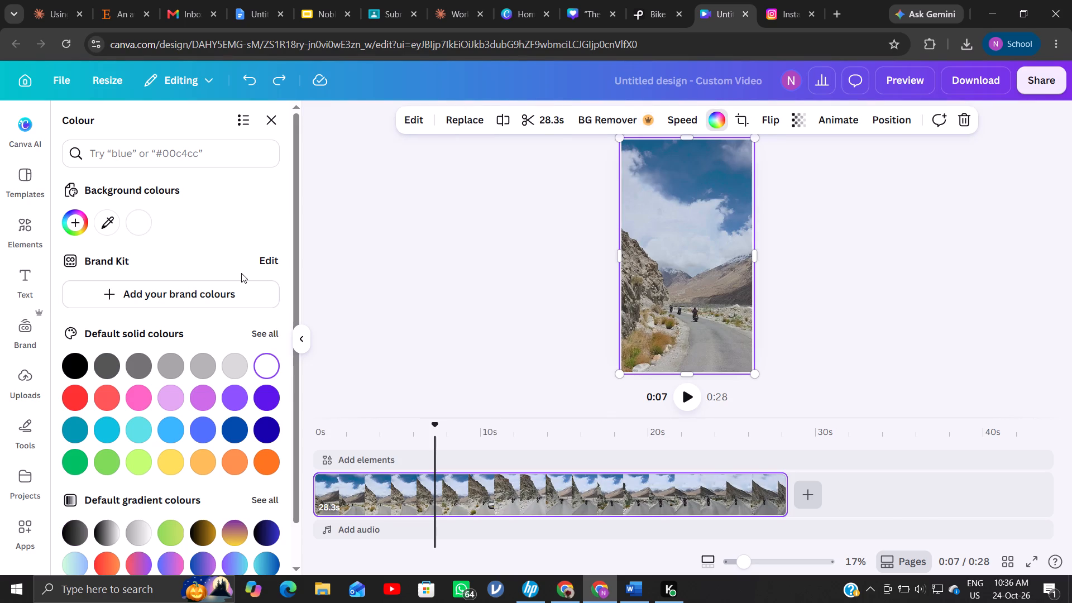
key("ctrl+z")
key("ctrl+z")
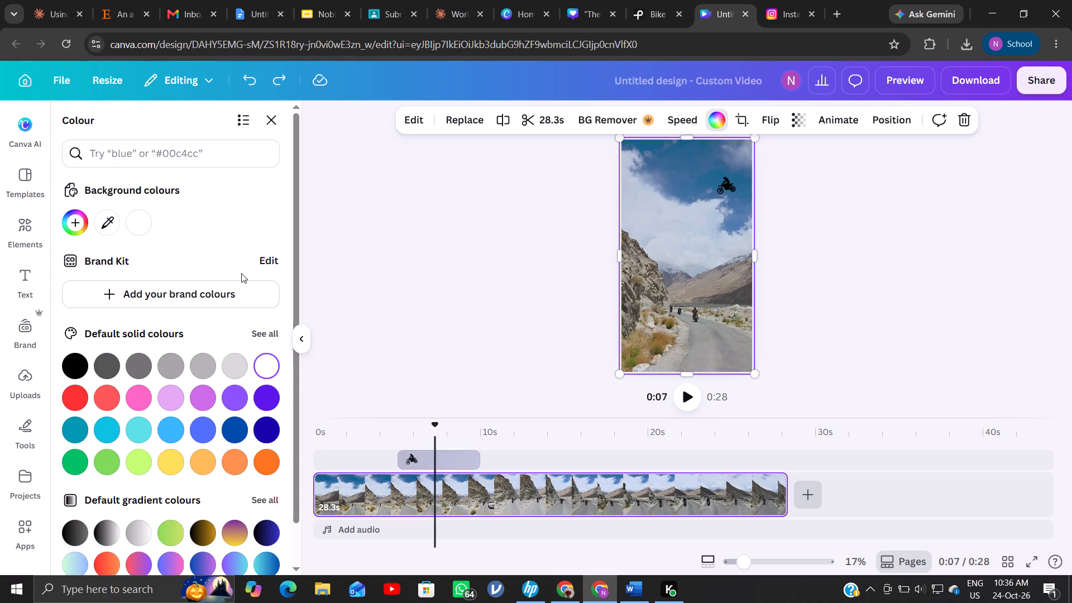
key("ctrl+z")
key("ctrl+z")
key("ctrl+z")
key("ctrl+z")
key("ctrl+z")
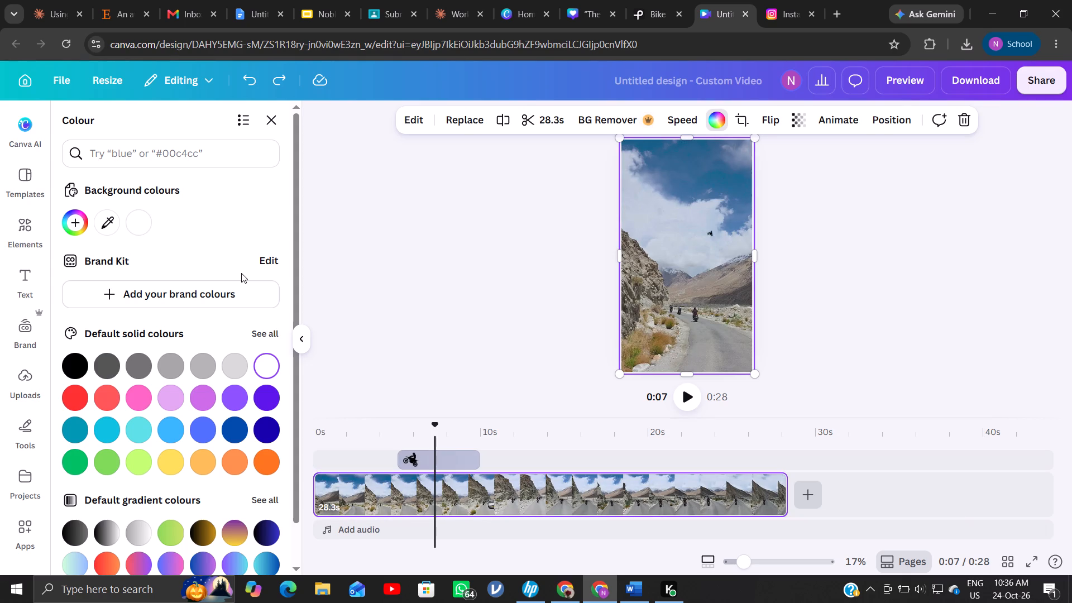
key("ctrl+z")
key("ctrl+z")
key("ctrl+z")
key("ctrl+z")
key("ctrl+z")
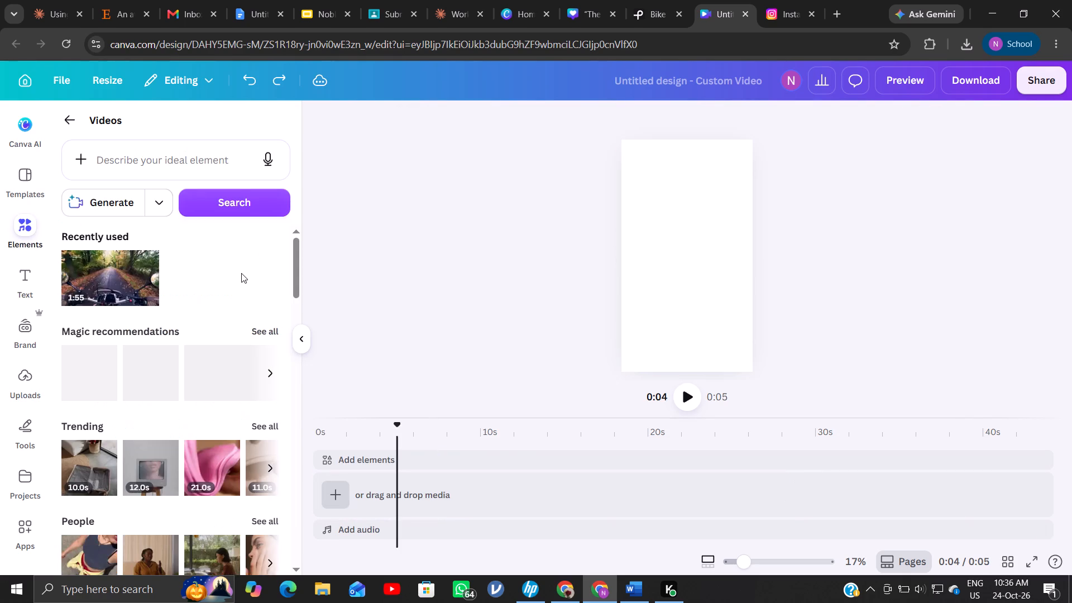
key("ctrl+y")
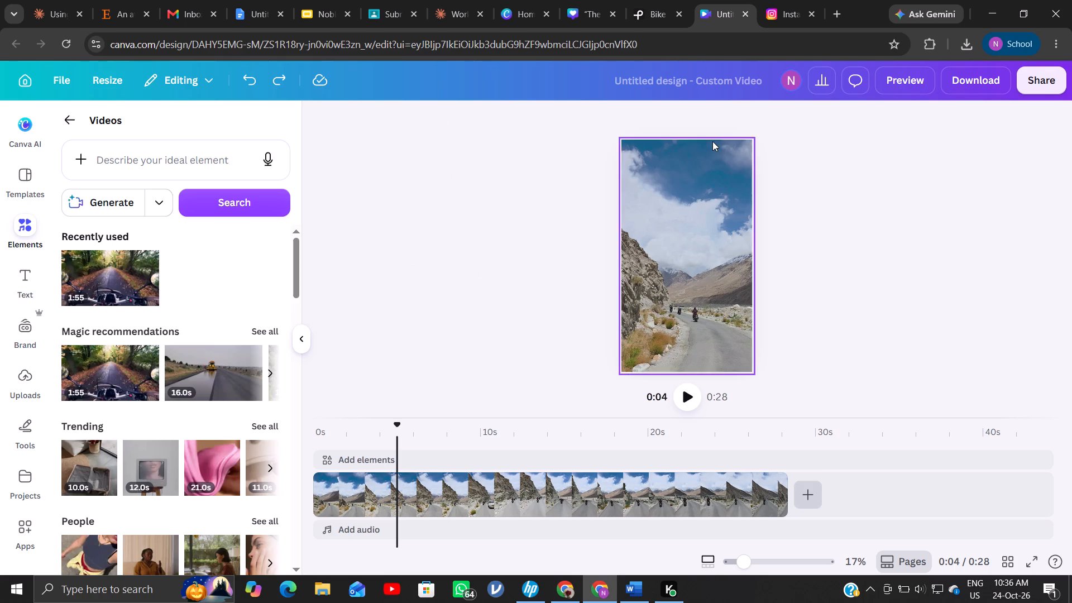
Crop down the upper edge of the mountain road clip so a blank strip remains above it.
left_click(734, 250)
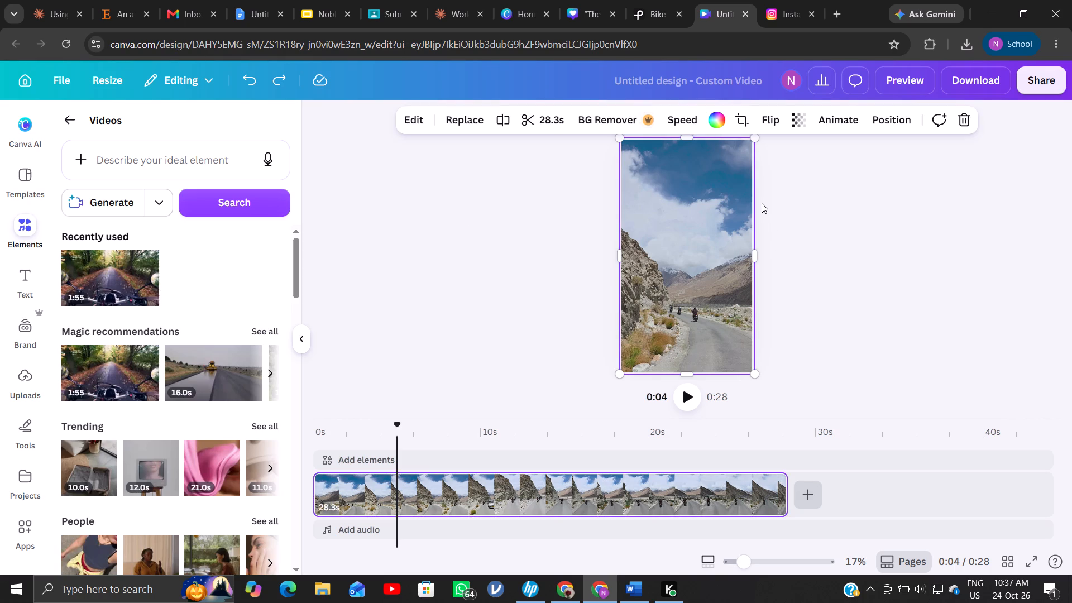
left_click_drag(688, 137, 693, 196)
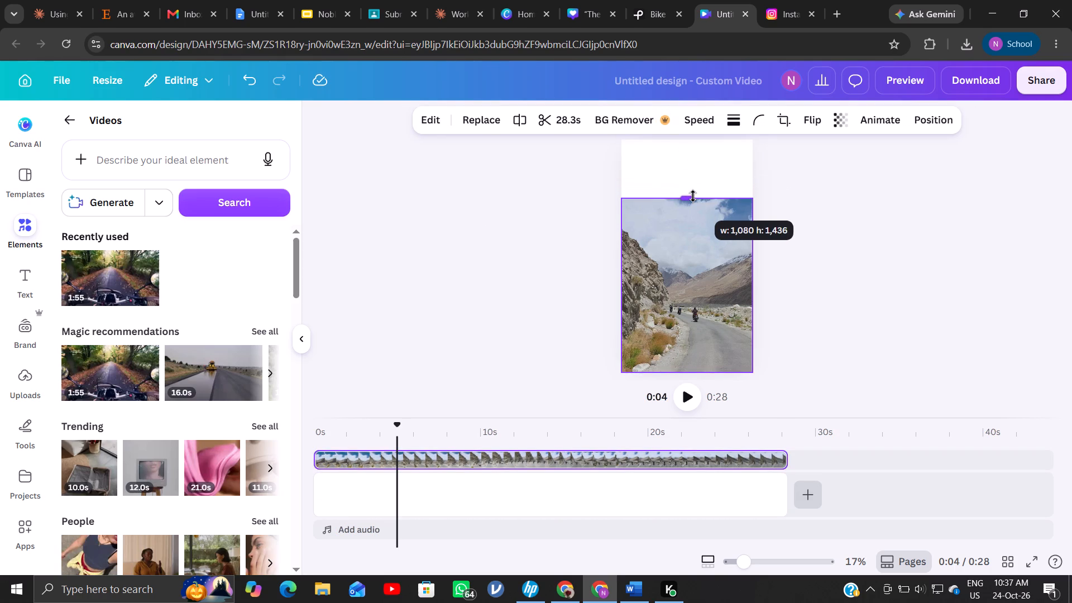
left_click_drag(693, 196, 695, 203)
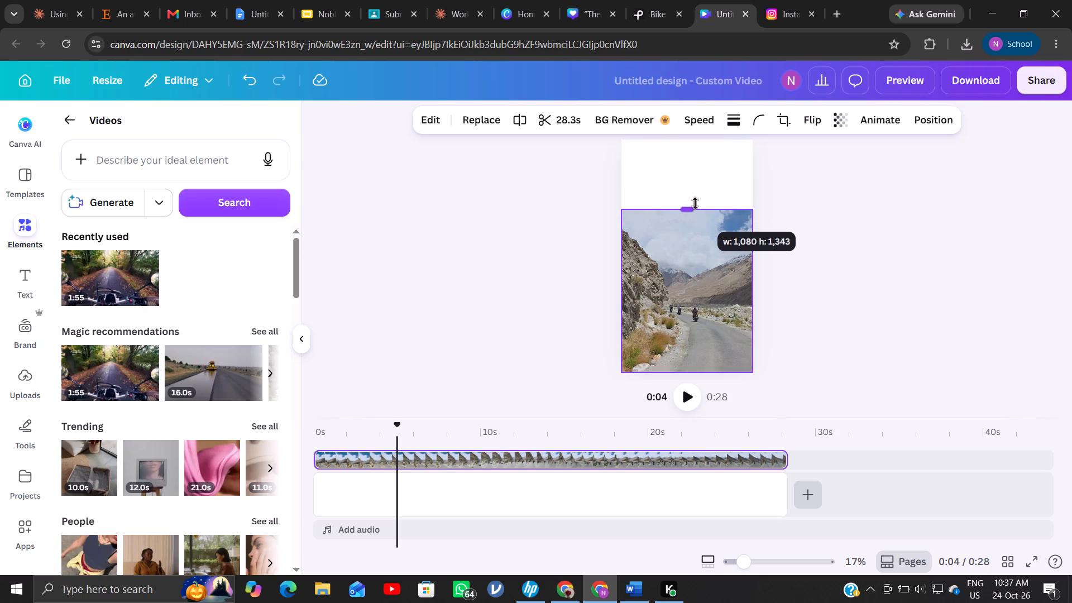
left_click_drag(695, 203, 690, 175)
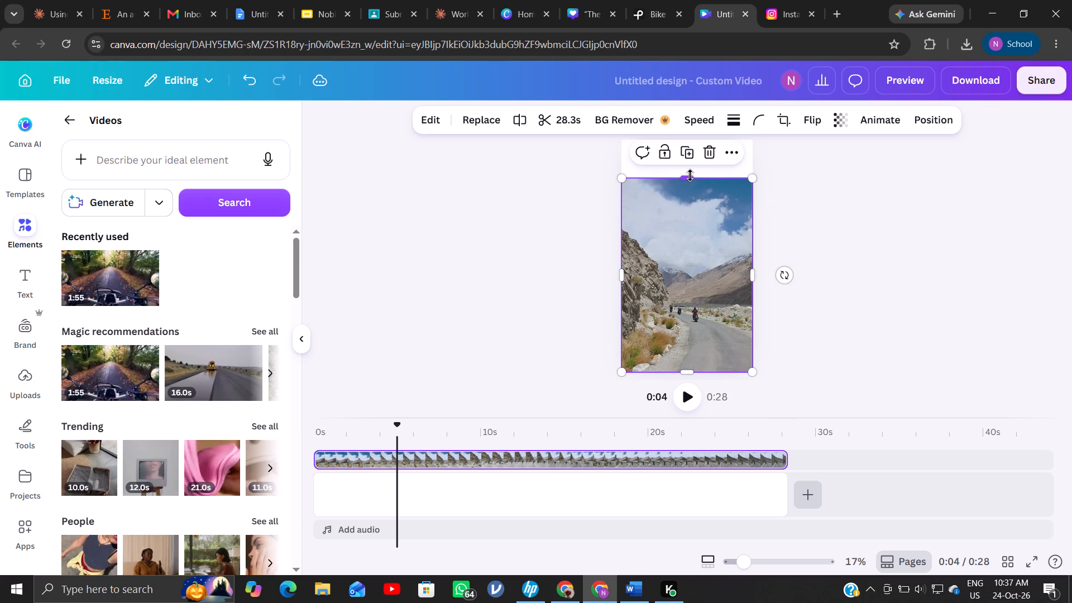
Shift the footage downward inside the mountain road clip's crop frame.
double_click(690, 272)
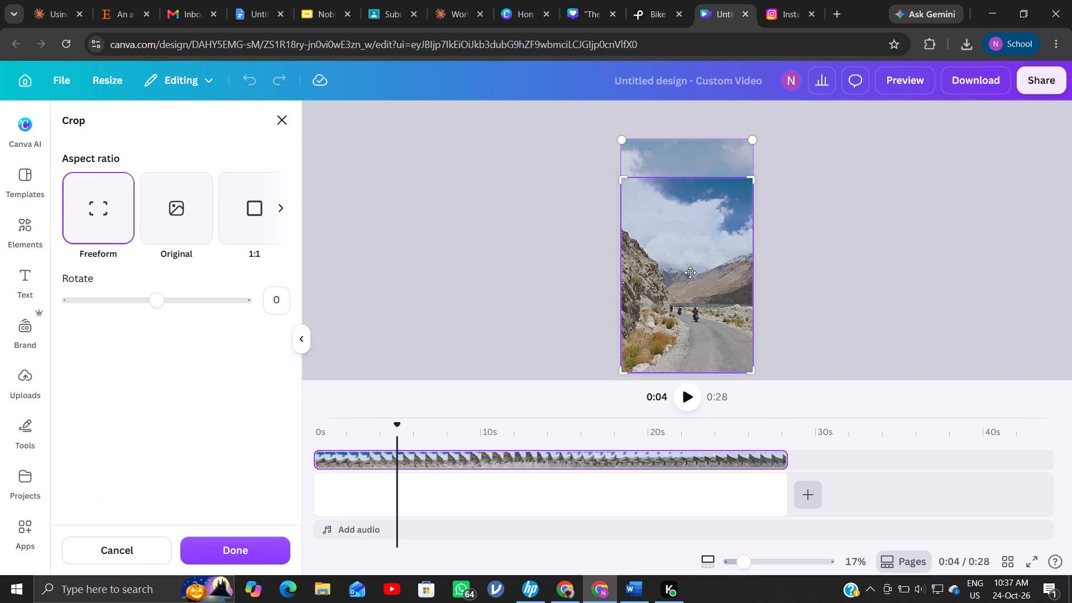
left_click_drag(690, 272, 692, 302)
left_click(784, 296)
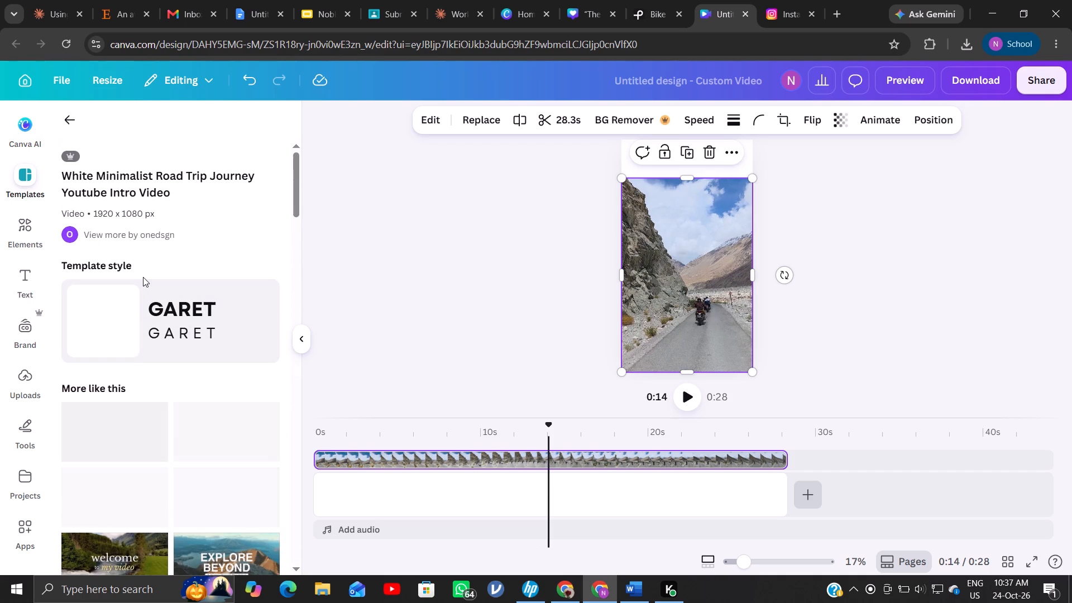
scroll(143, 277, "up", 11)
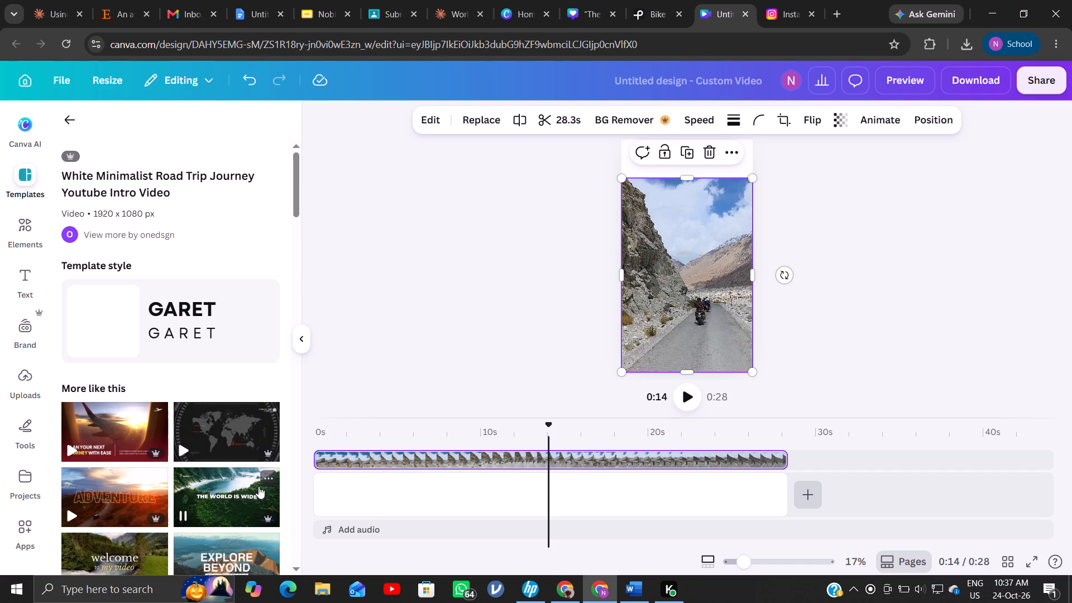
left_click(265, 475)
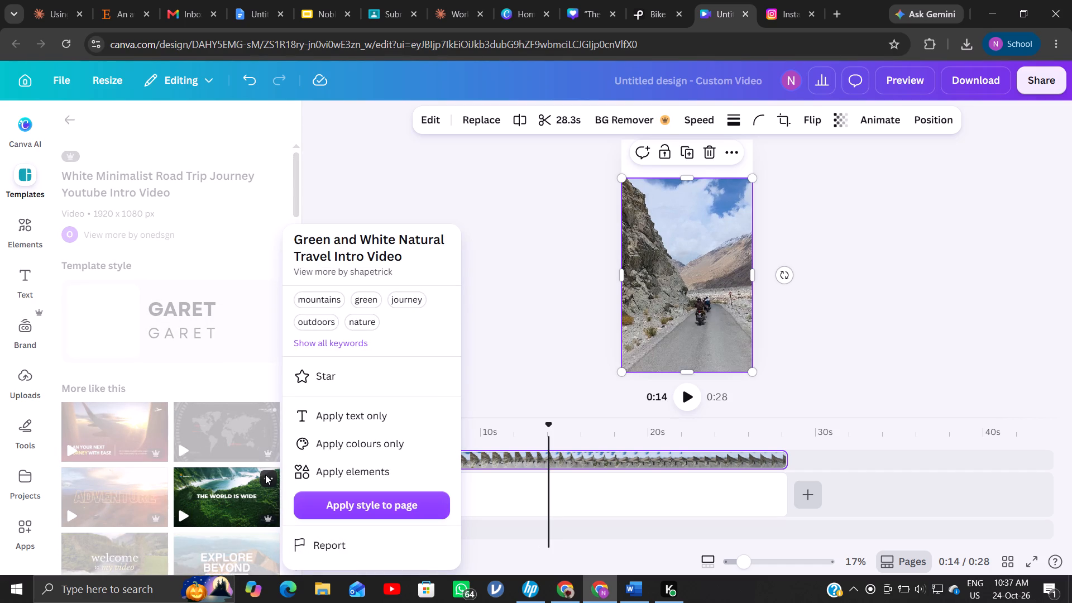
left_click(484, 253)
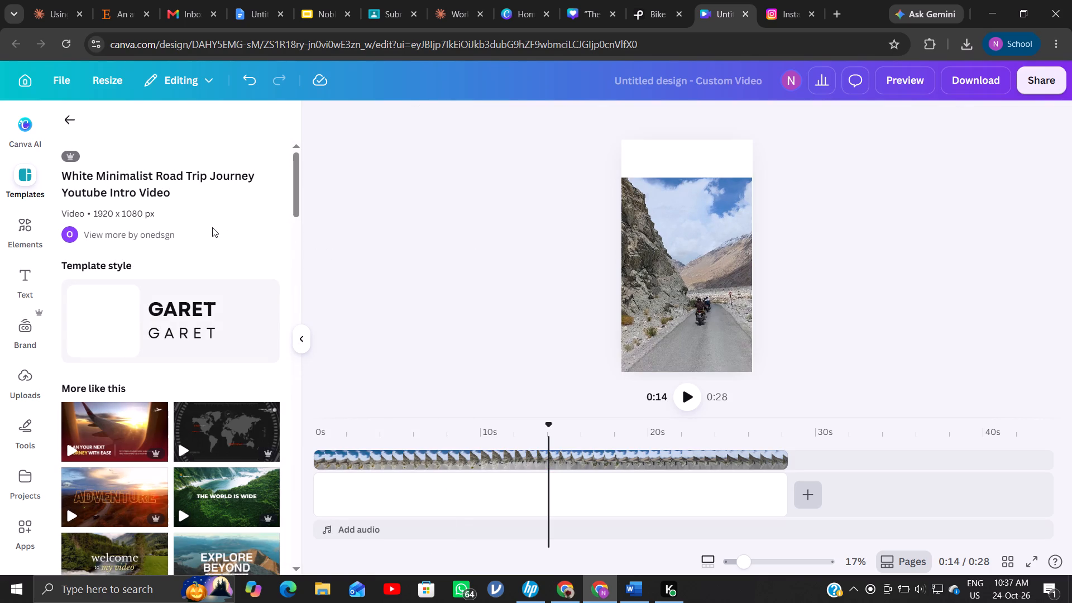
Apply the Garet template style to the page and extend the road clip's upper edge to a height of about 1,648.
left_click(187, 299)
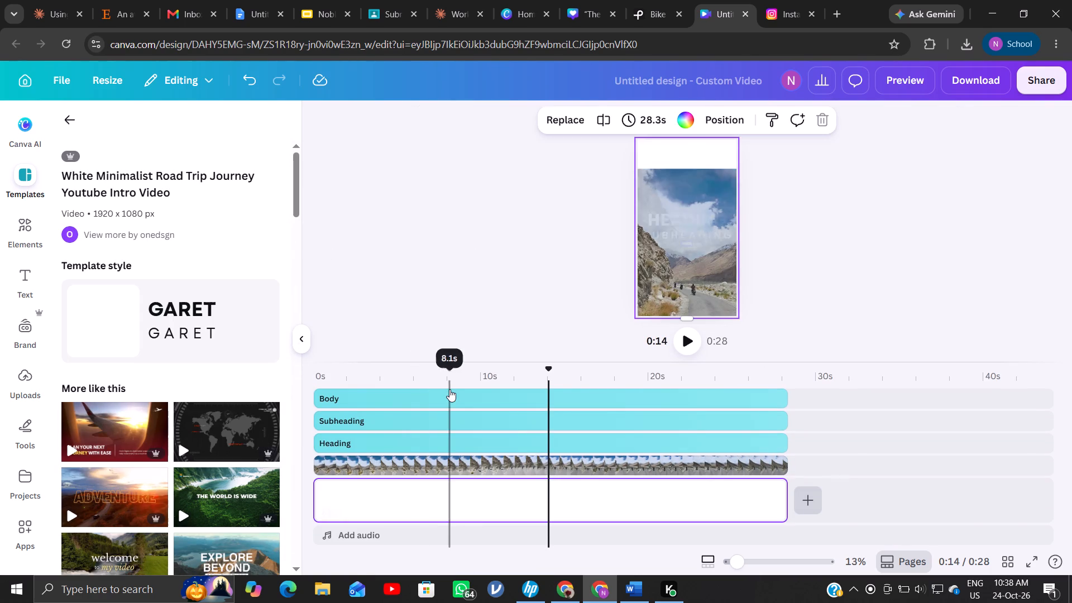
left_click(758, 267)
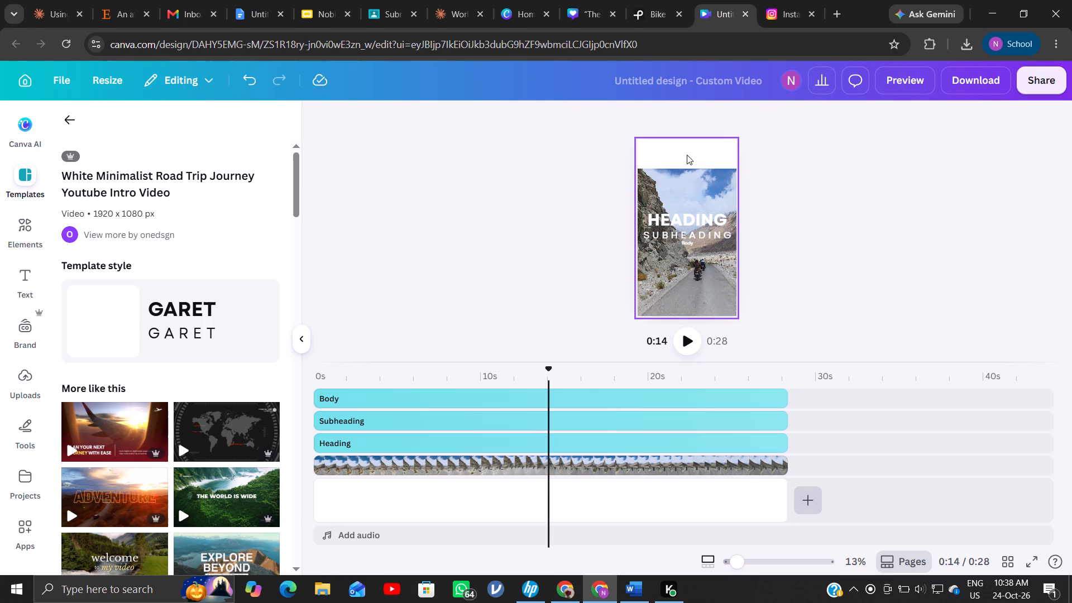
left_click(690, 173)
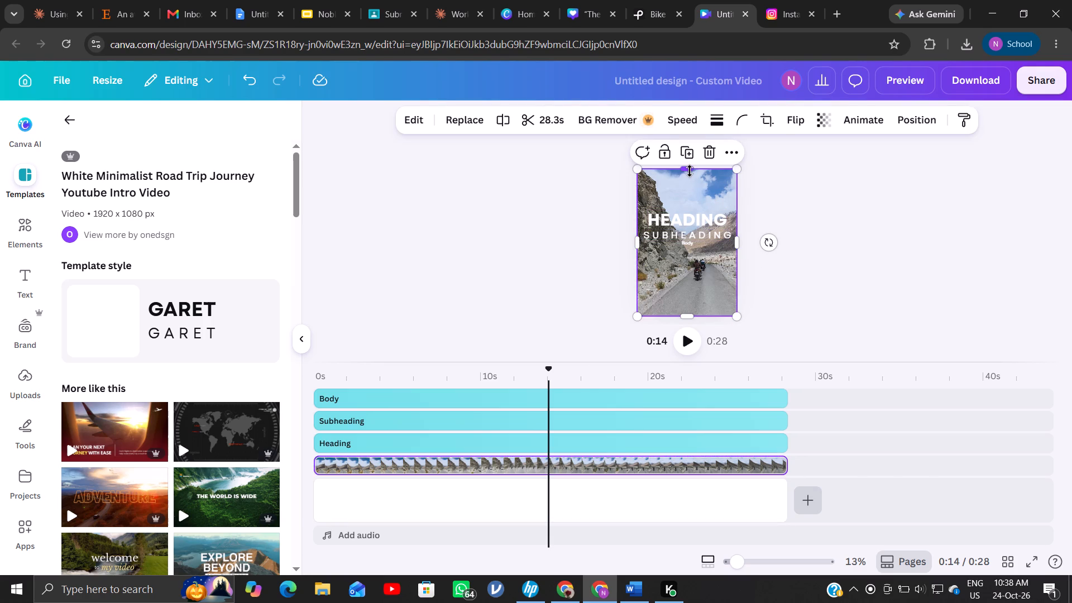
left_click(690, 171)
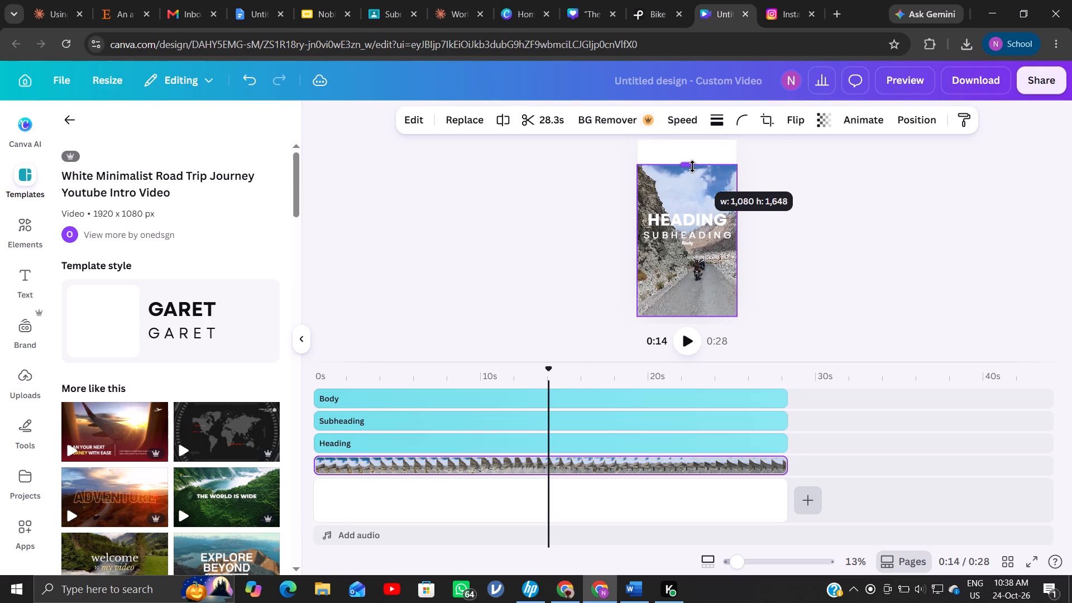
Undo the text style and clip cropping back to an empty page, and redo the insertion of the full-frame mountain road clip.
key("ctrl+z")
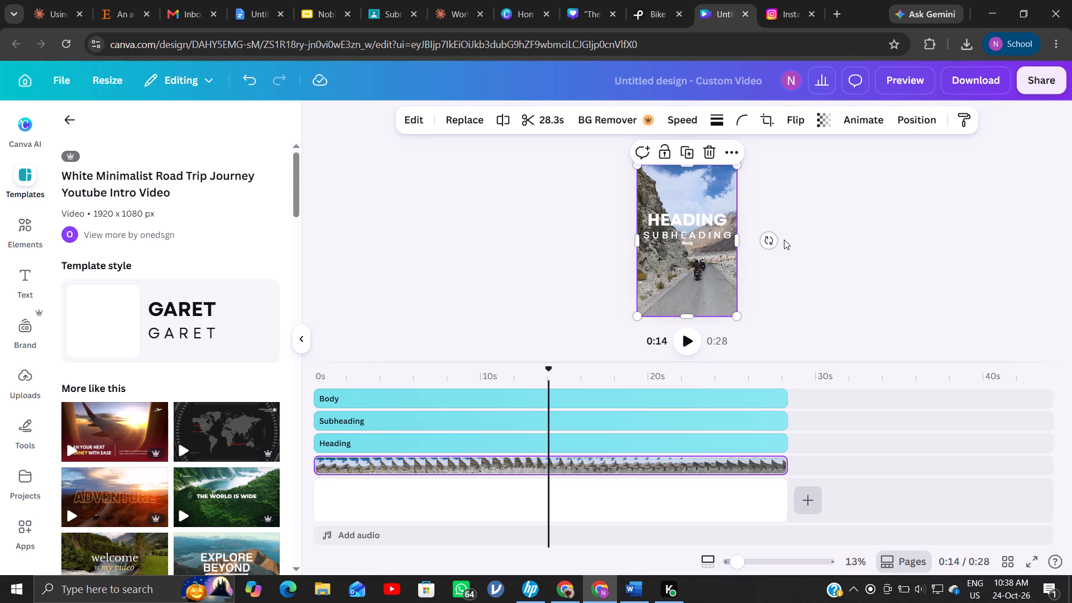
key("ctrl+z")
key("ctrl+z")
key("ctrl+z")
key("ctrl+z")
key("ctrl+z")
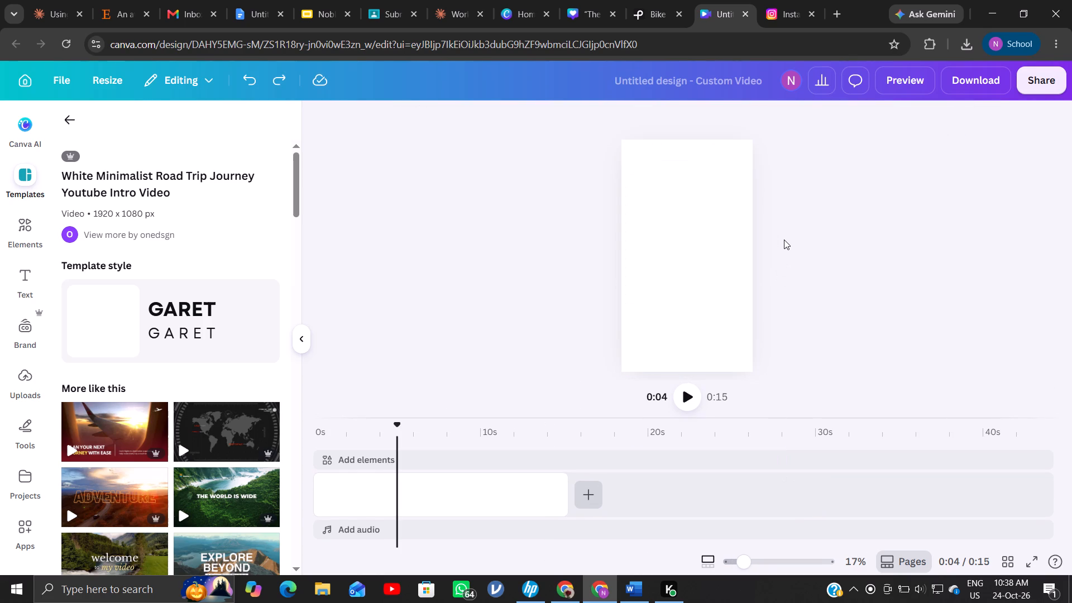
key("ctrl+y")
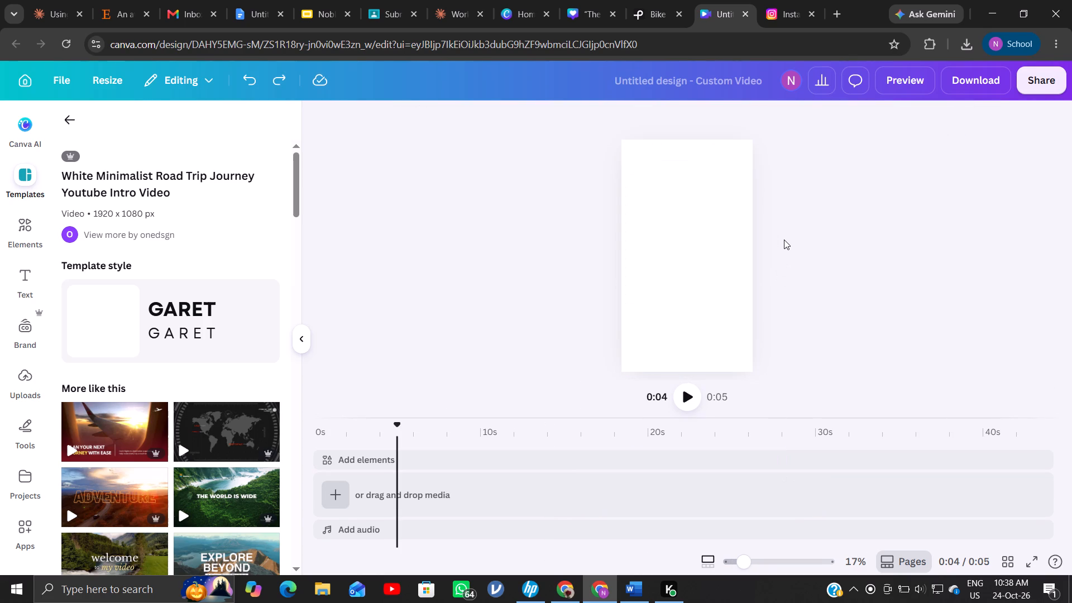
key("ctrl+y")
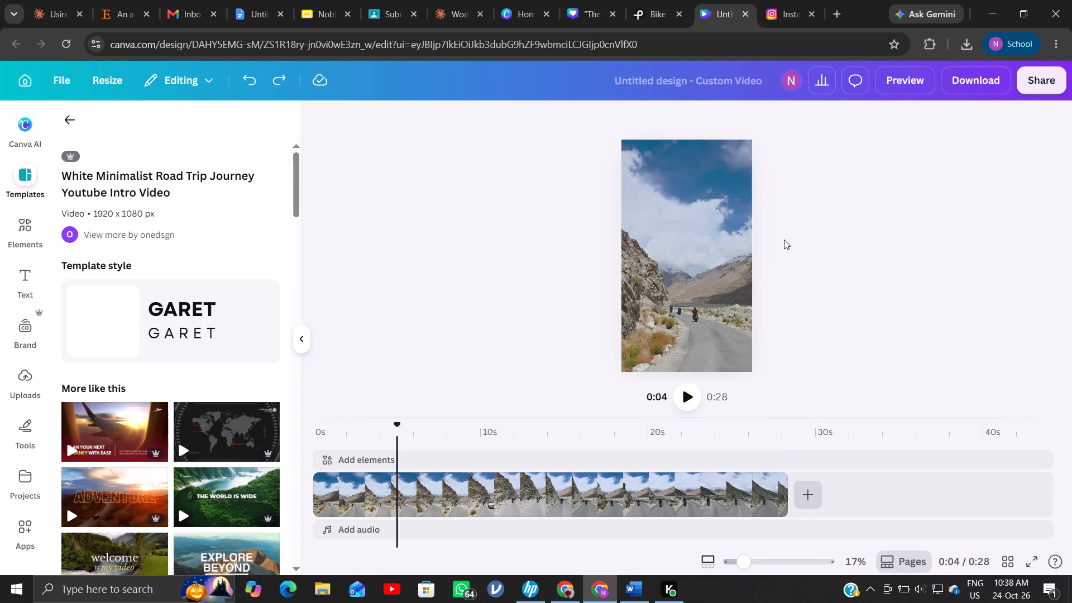
Apply the Garet template style to the mountain road clip and move the HEADING text up into the sky area.
left_click(205, 325)
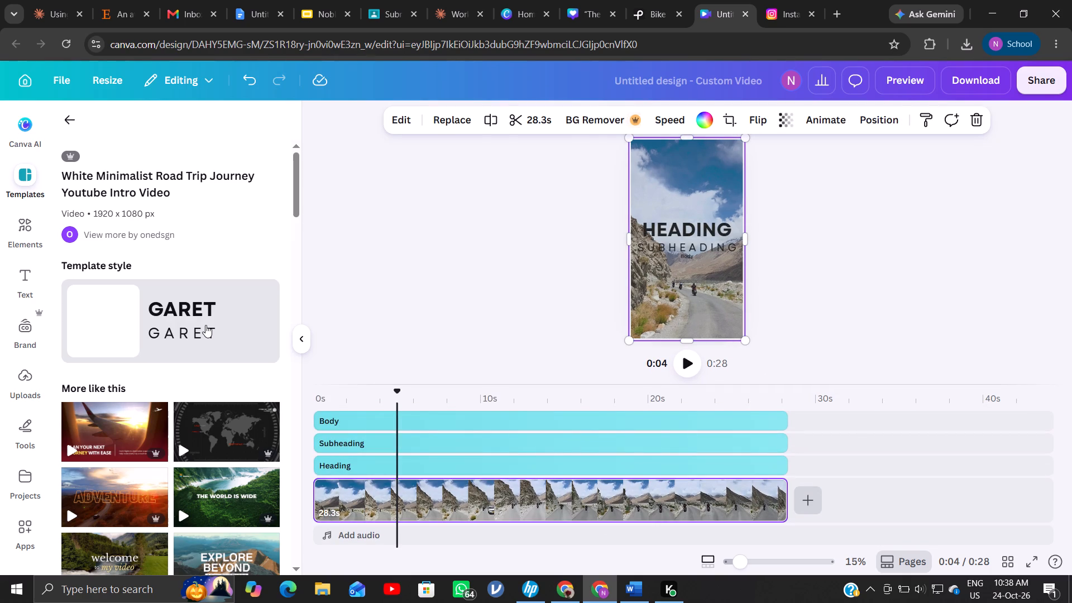
left_click_drag(691, 227, 691, 226)
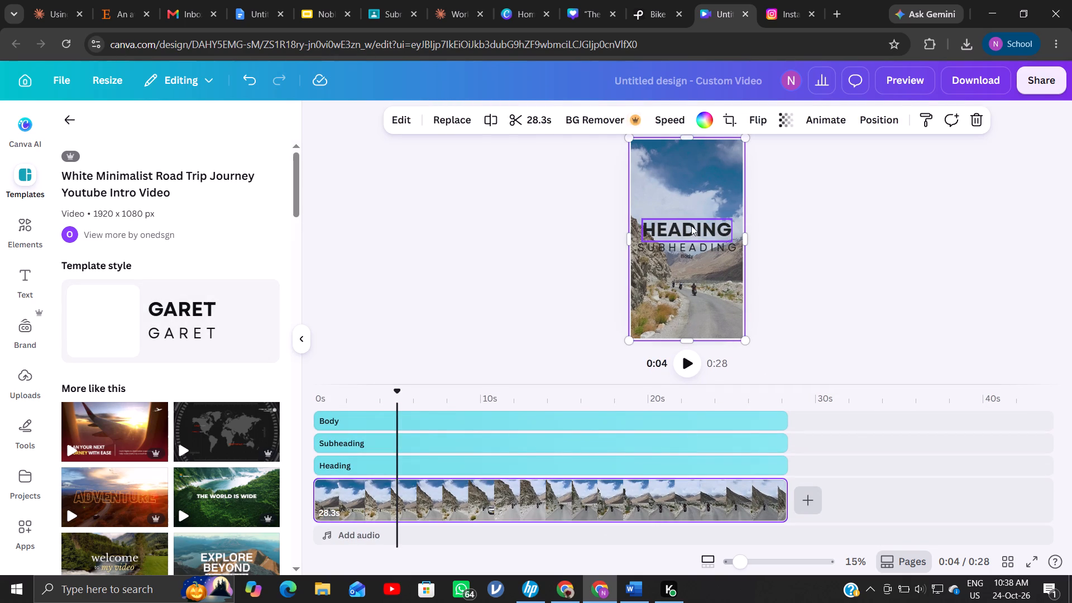
left_click_drag(691, 226, 689, 173)
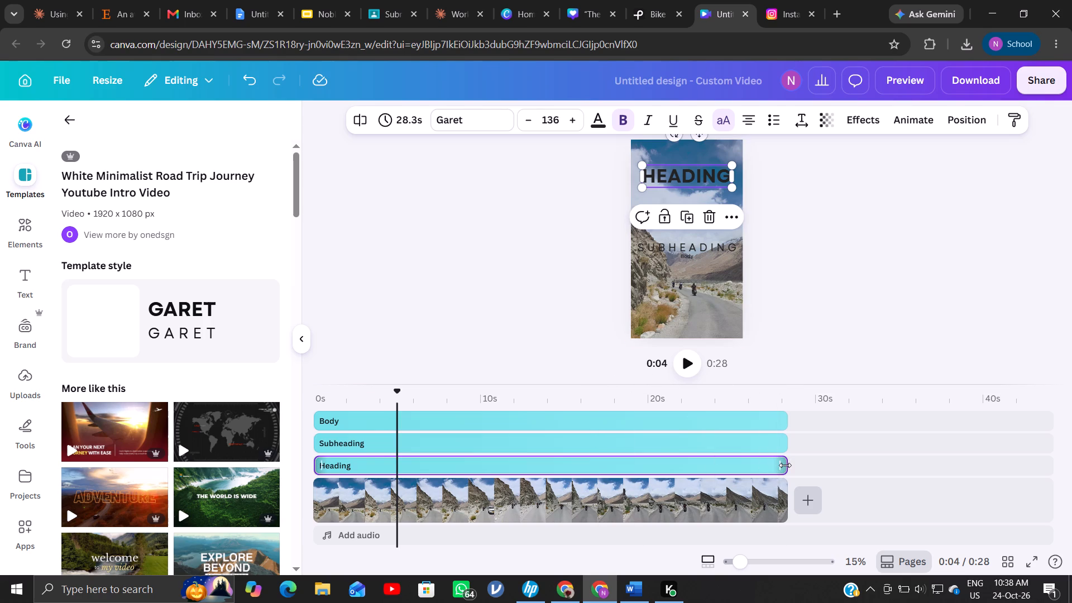
Shorten the heading's duration in the timeline to 4.1 s.
left_click_drag(785, 465, 411, 470)
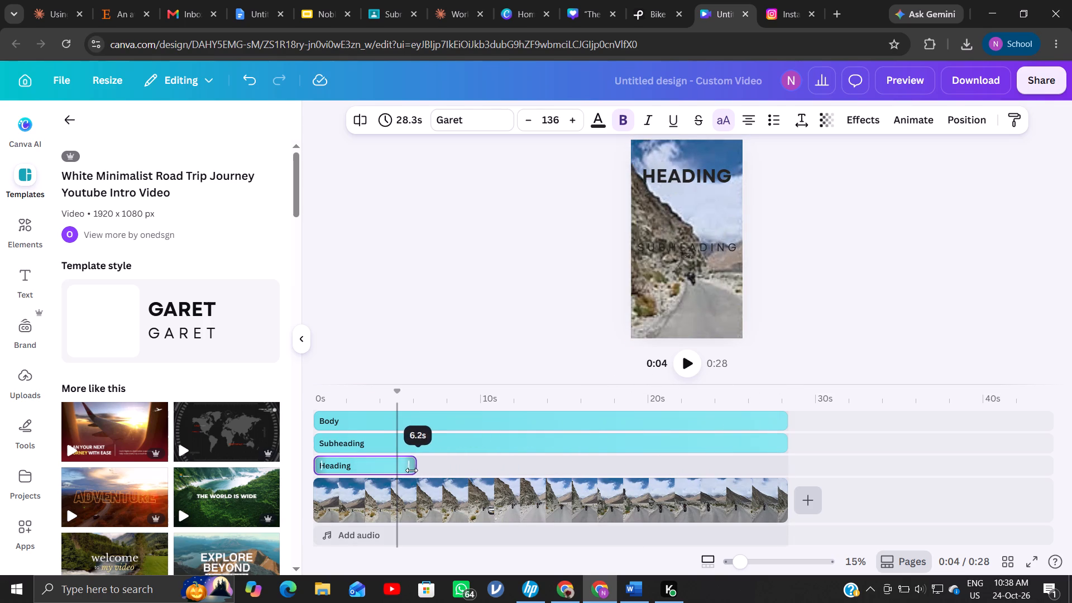
left_click_drag(411, 470, 379, 463)
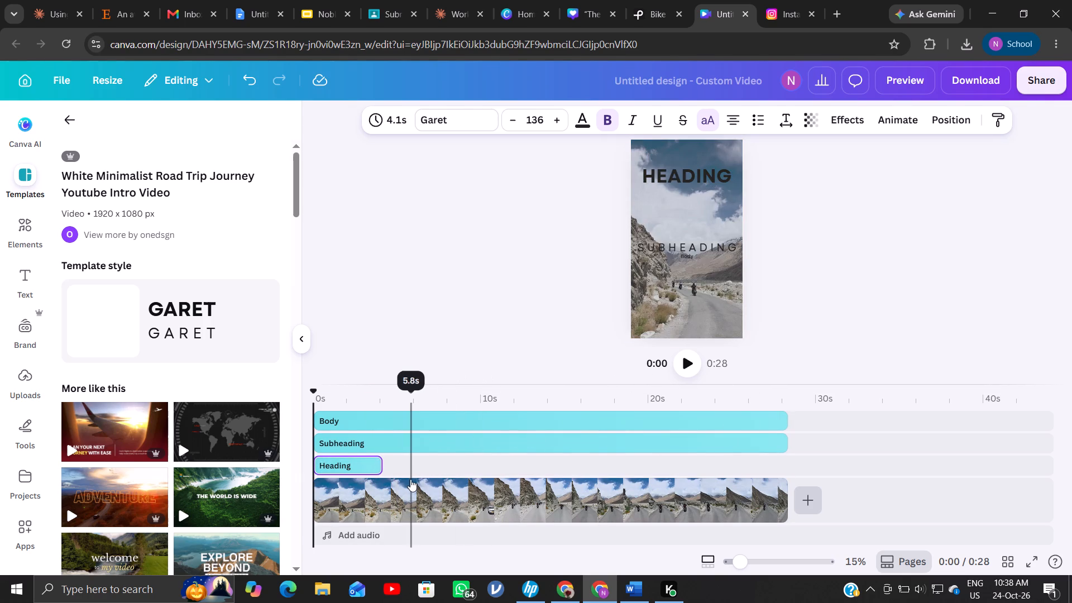
Play the video to preview the heading's timing over the road clip.
key("Return")
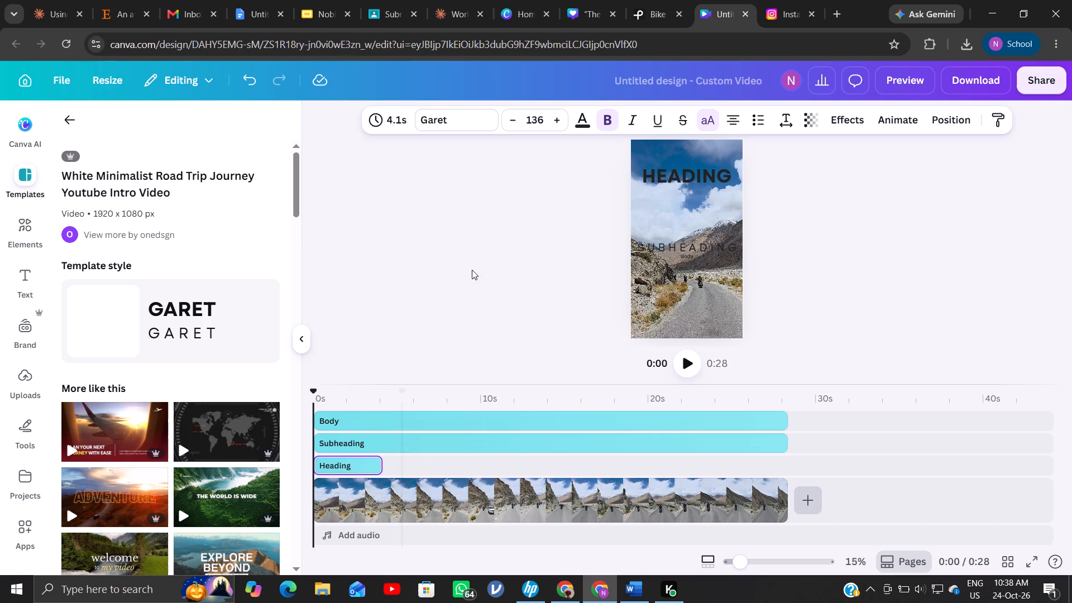
left_click(688, 363)
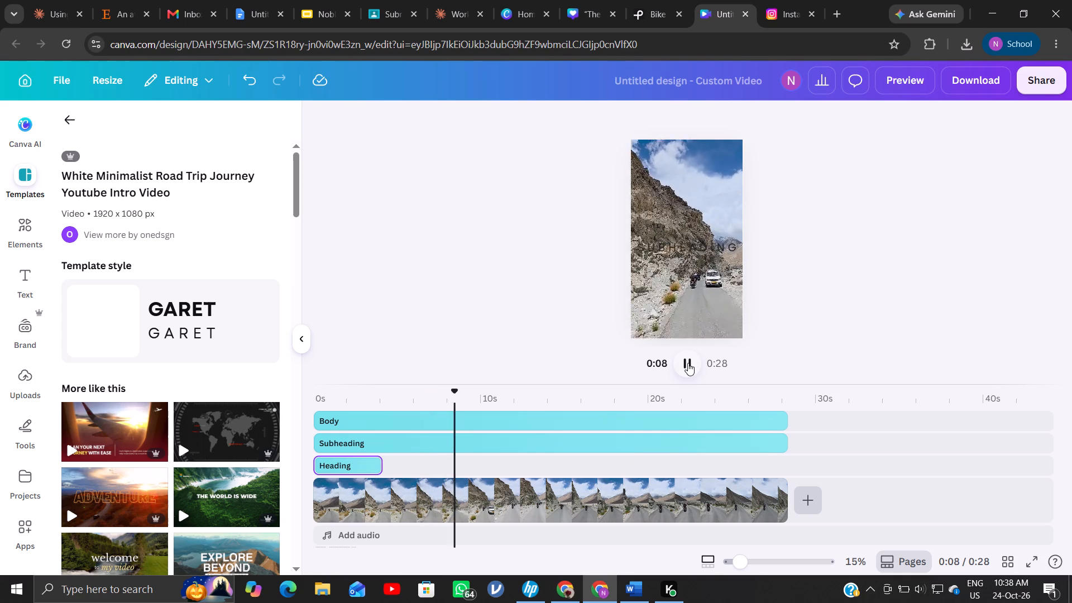
Undo the heading's shortened duration, its repositioning and the Garet text style, back to the plain road clip.
key("ctrl+z")
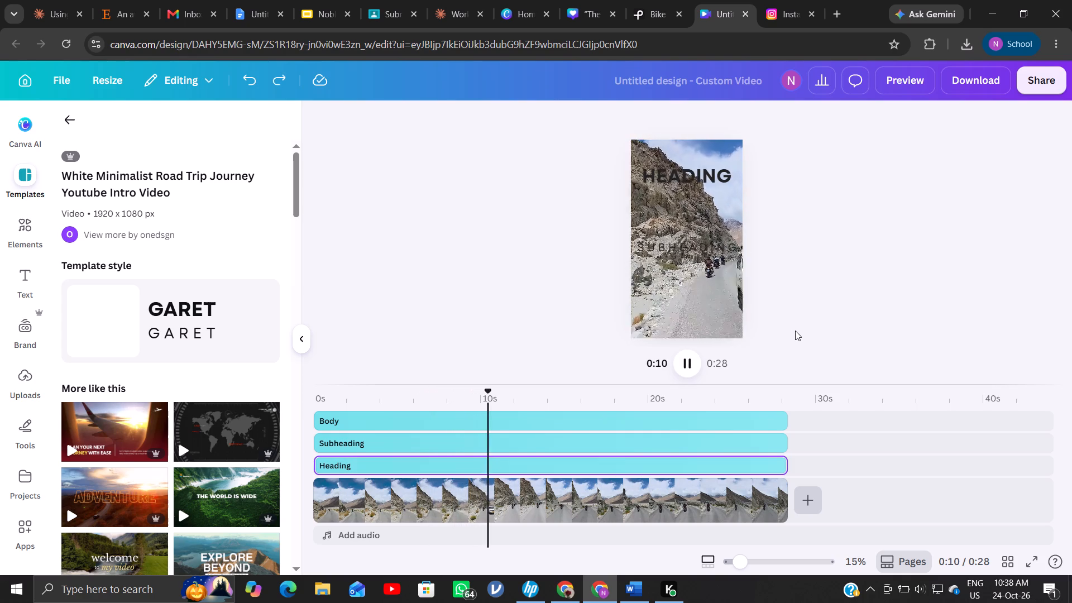
key("ctrl+z")
key("ctrl+z")
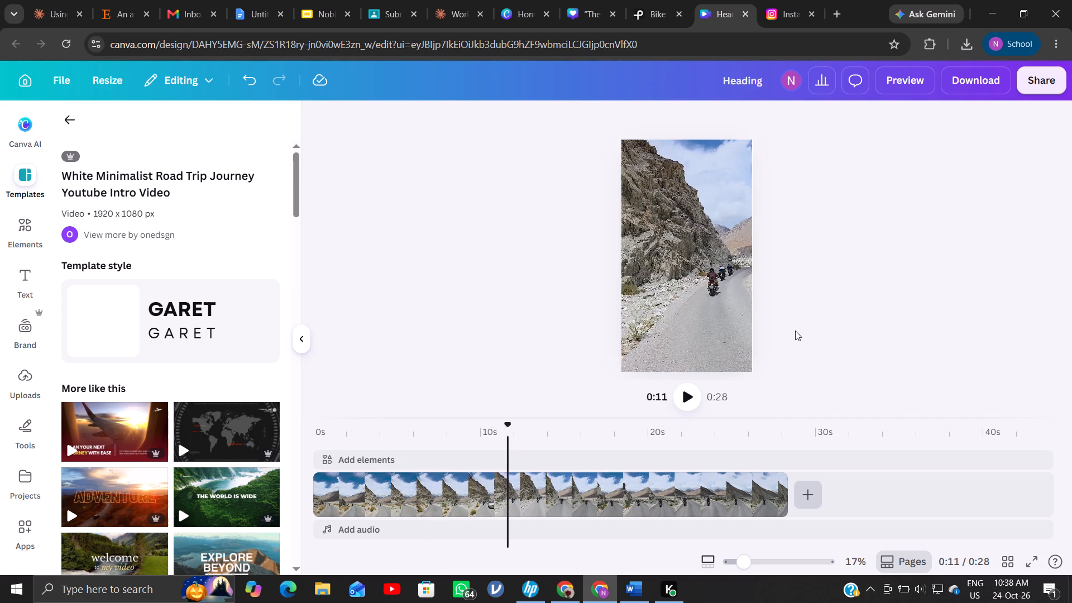
left_click(960, 240)
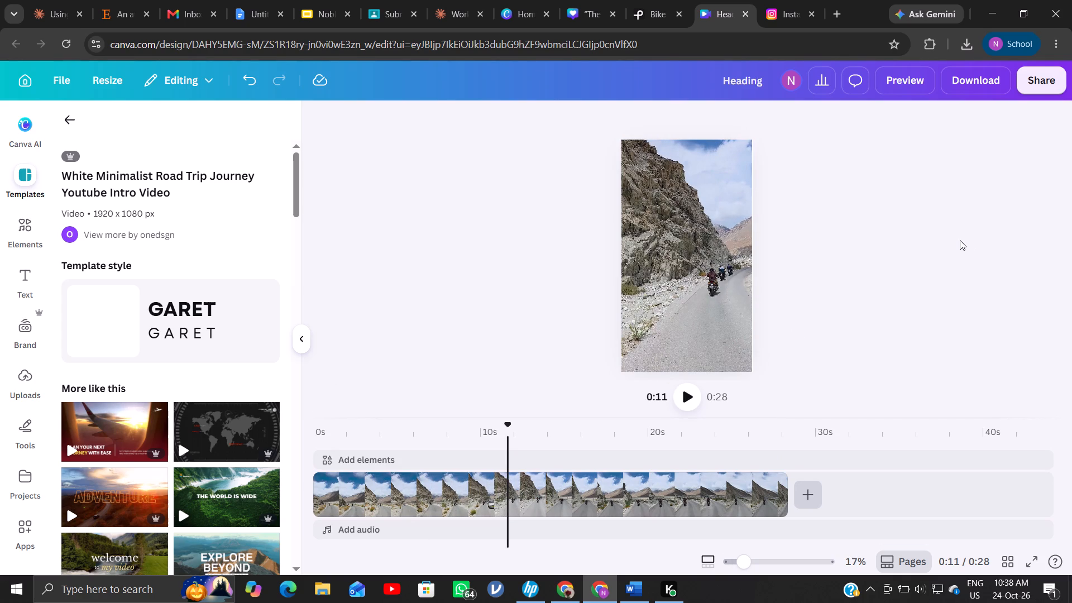
left_click(926, 343)
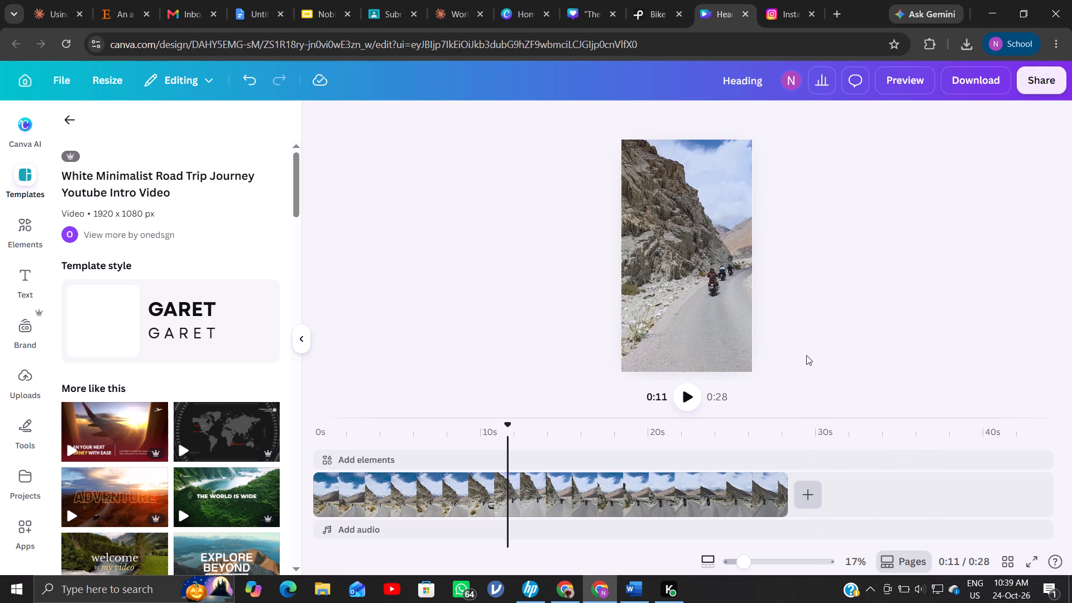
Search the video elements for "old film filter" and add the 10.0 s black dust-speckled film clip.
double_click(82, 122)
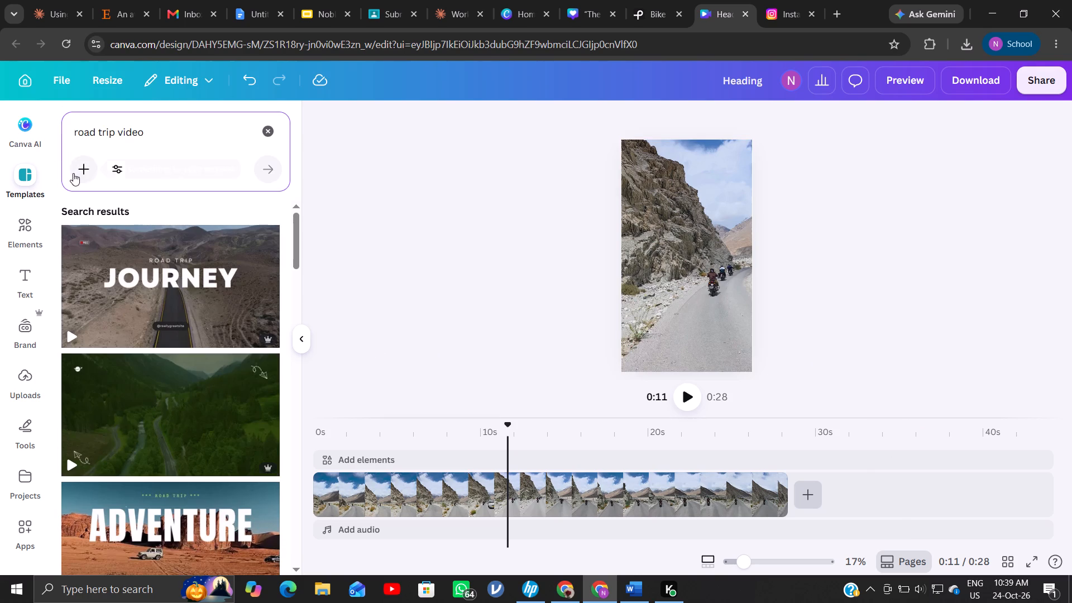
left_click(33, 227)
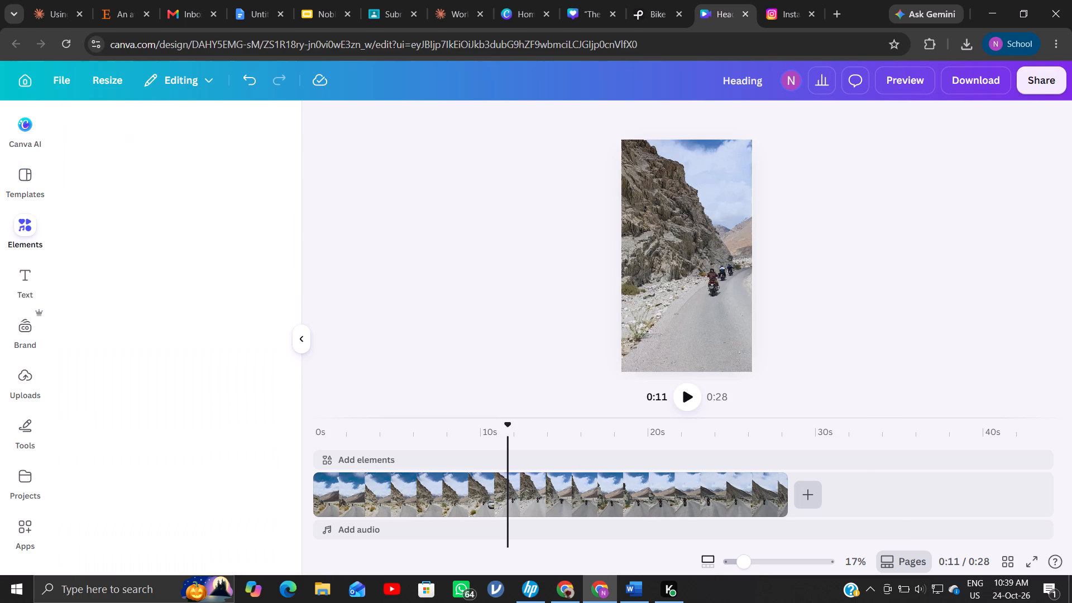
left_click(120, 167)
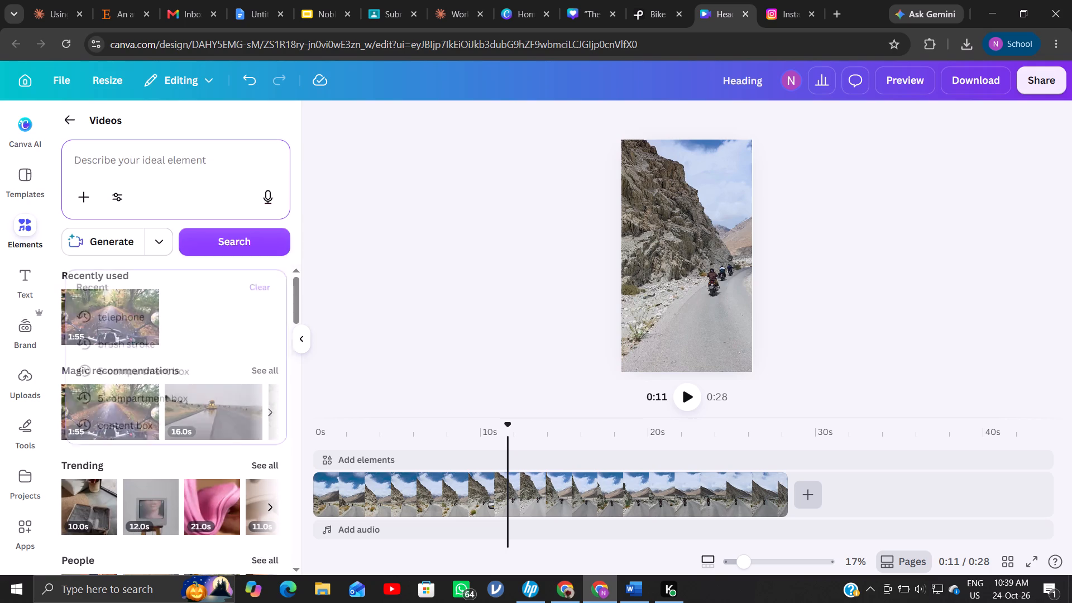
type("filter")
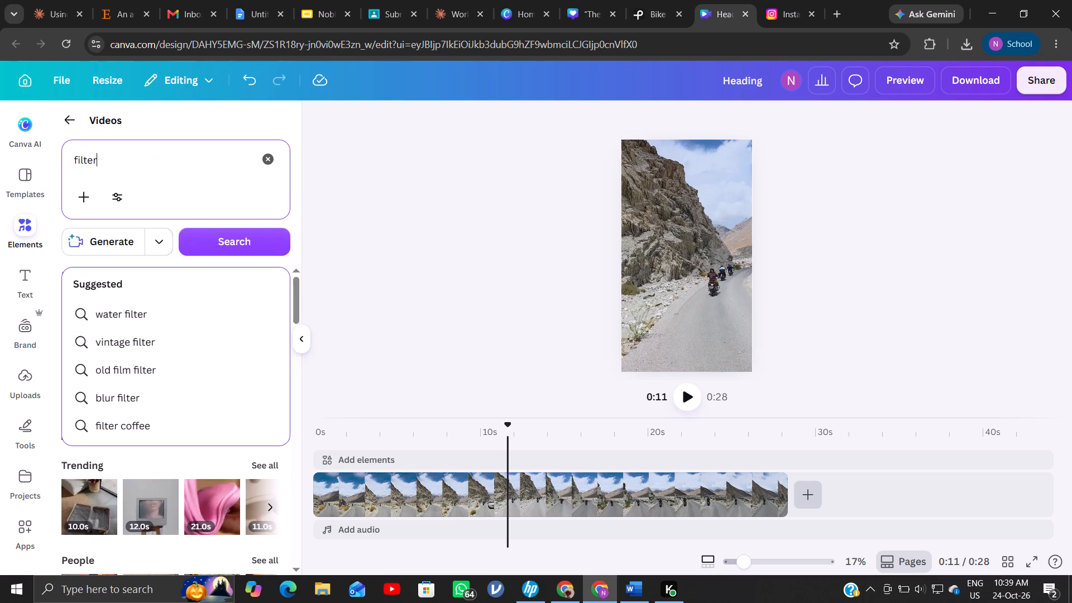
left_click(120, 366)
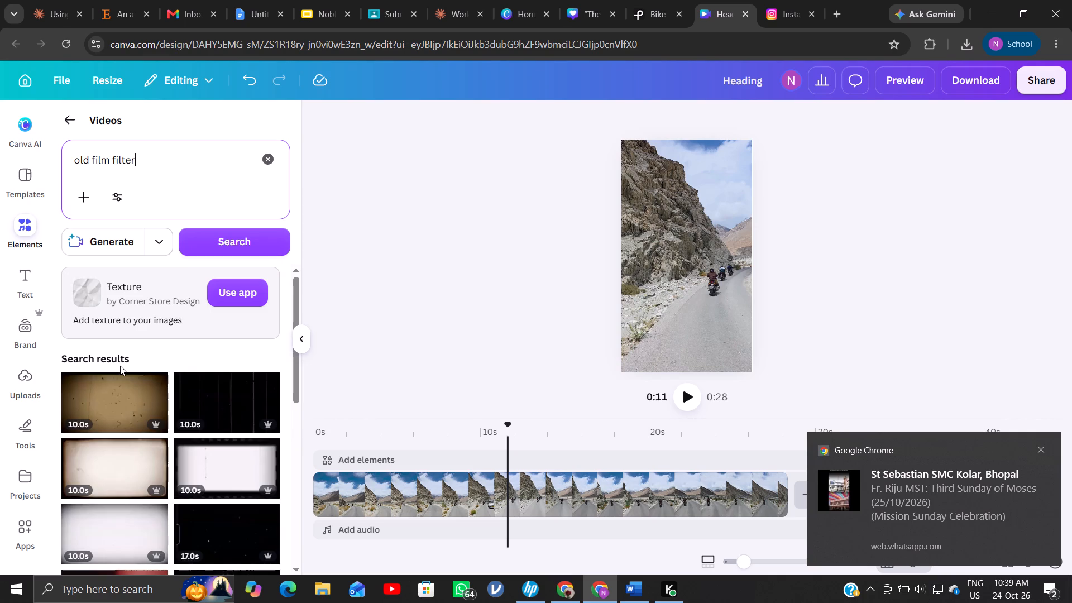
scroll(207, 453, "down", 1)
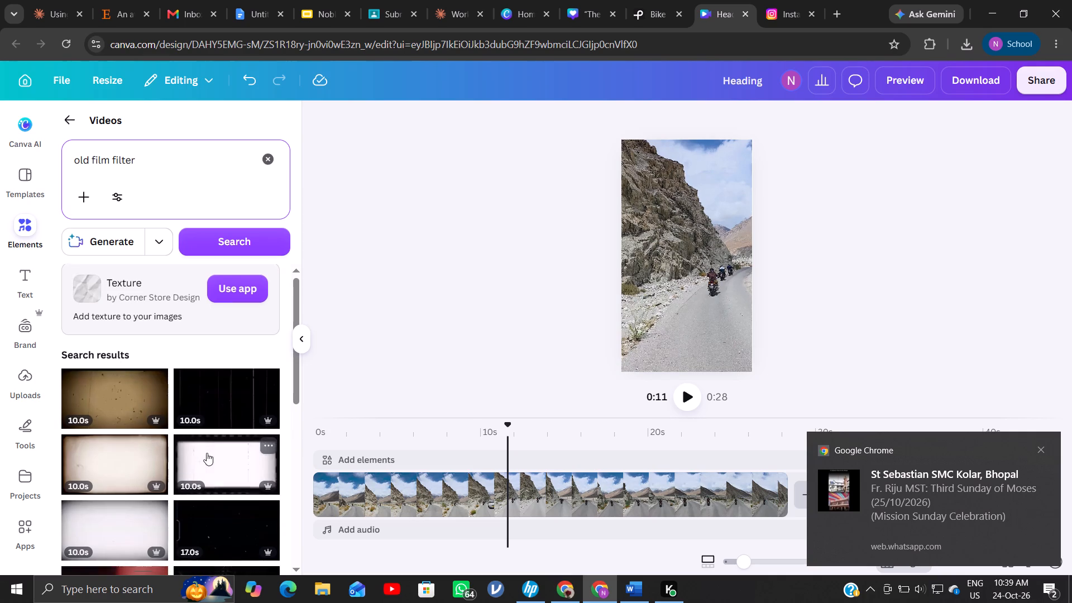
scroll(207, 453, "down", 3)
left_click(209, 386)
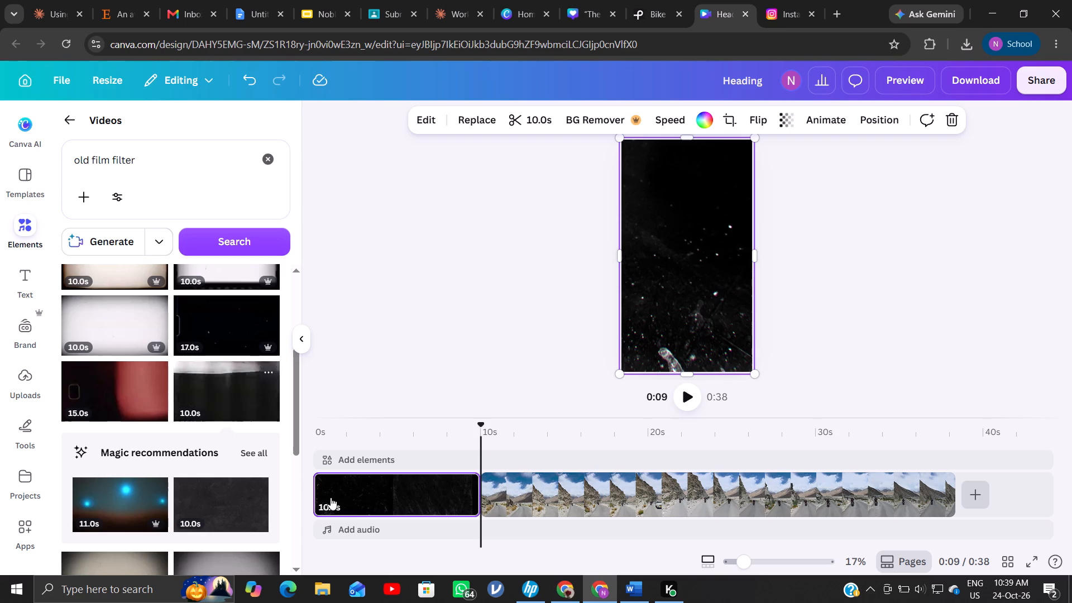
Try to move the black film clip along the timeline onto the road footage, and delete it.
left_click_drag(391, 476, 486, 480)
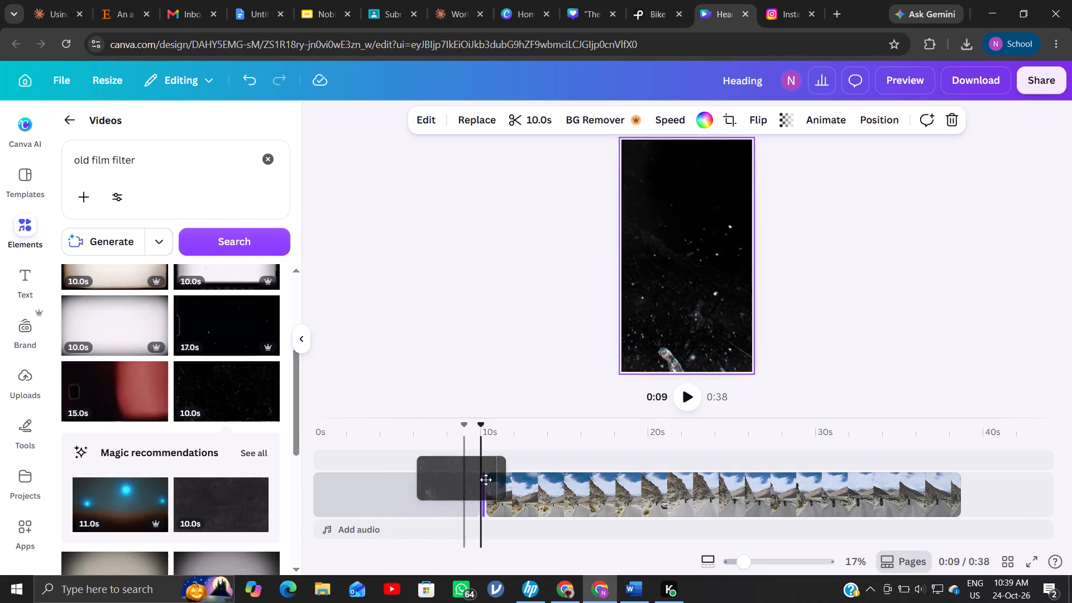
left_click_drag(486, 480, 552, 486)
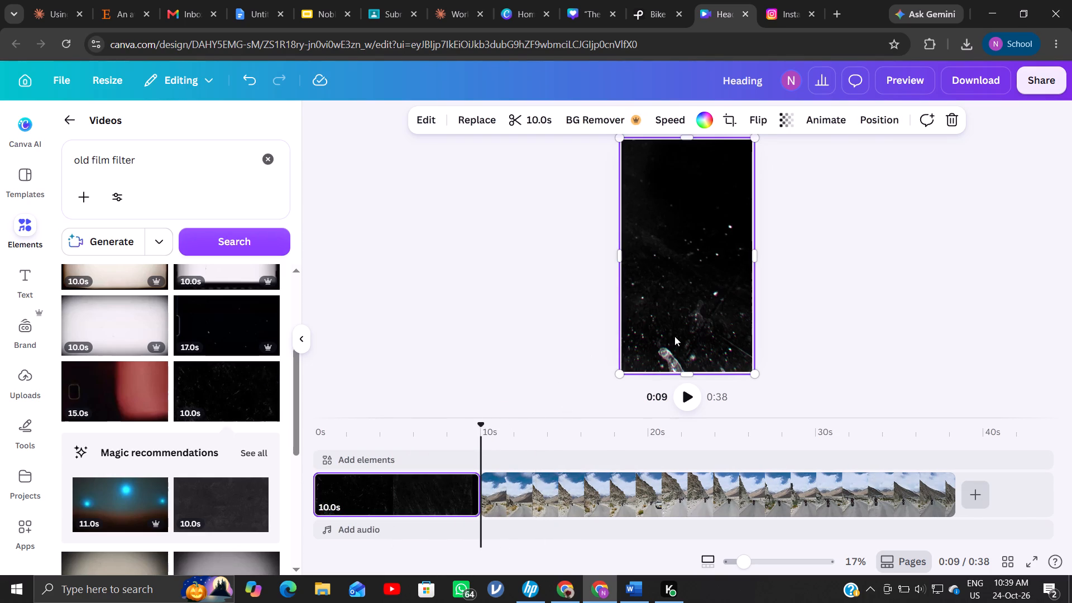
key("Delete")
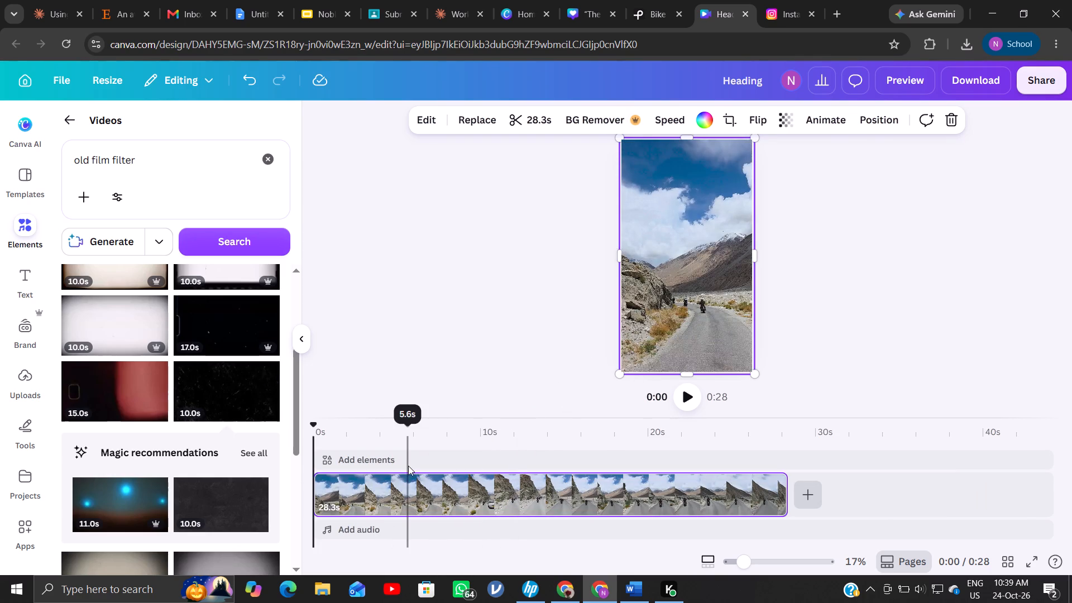
Look through the remaining "old film filter" video results for a suitable overlay.
scroll(207, 515, "down", 4)
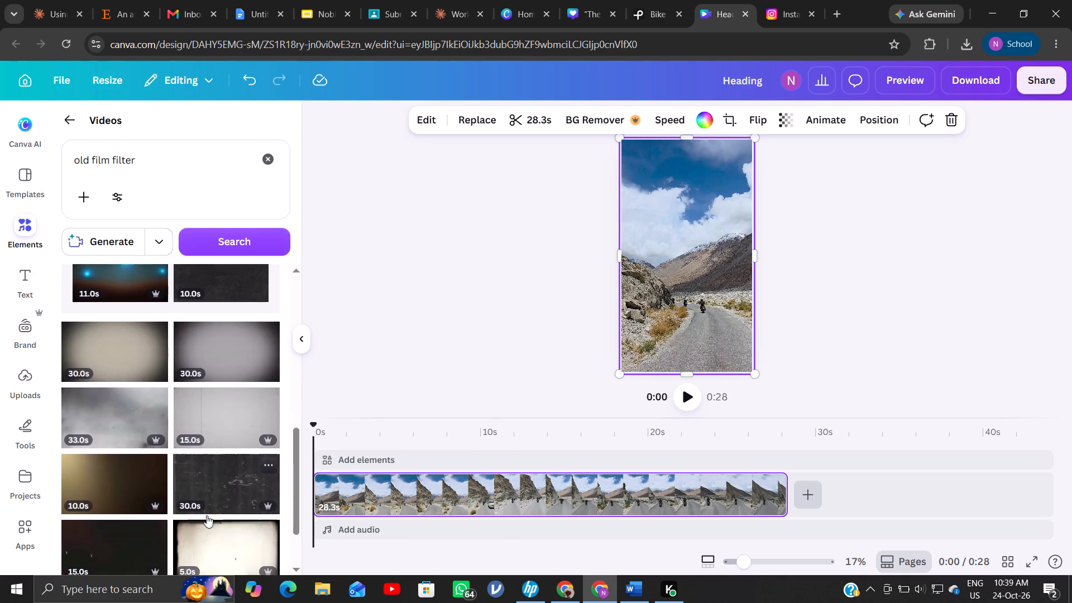
scroll(207, 515, "down", 4)
scroll(207, 515, "up", 8)
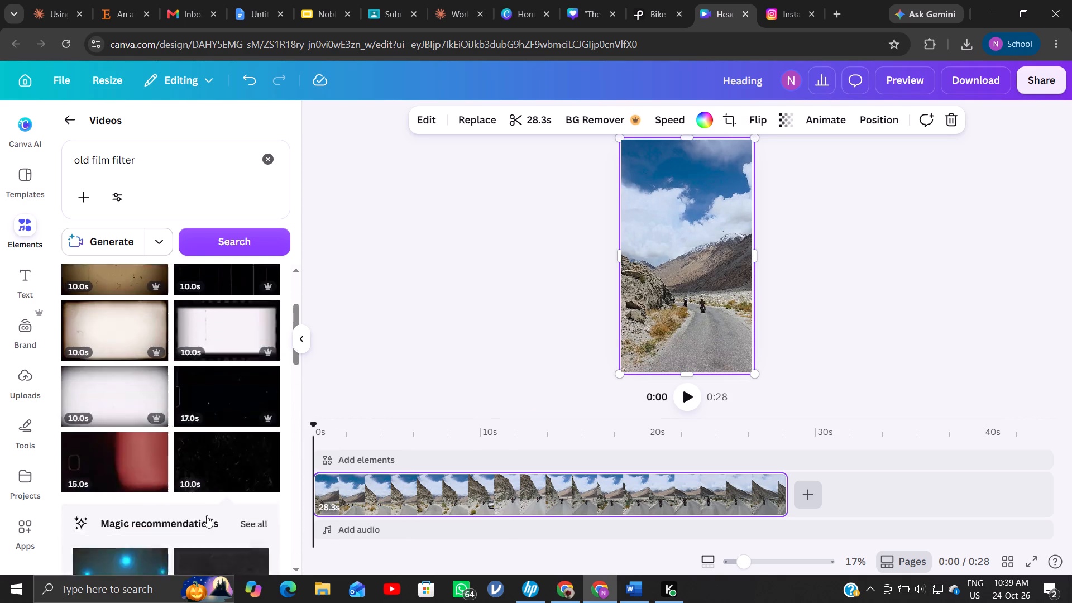
scroll(207, 515, "up", 10)
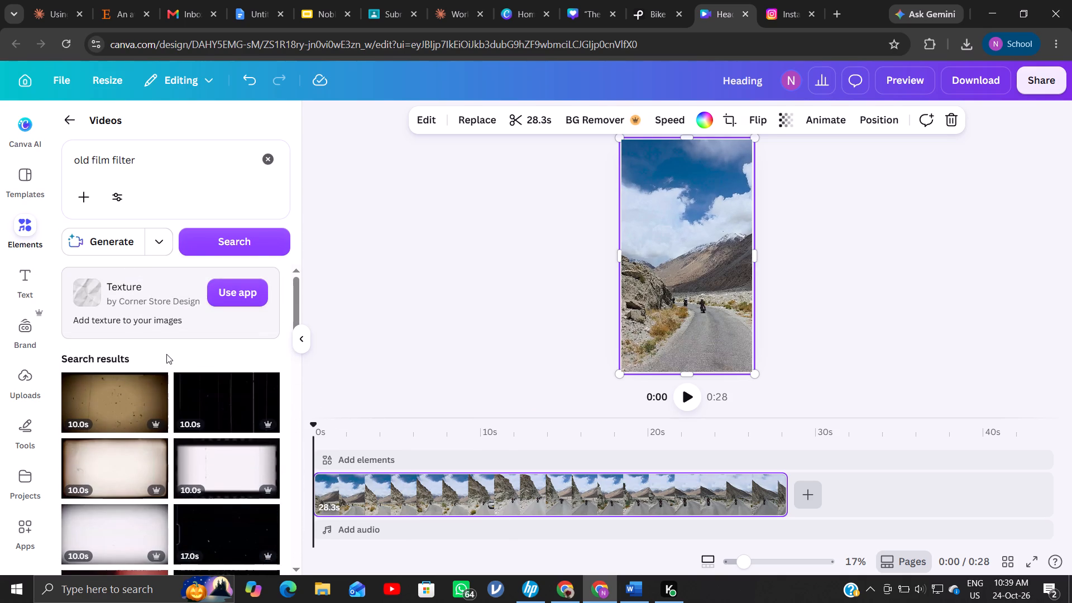
Browse the available Canva apps for a tool that could add a film effect.
left_click(30, 525)
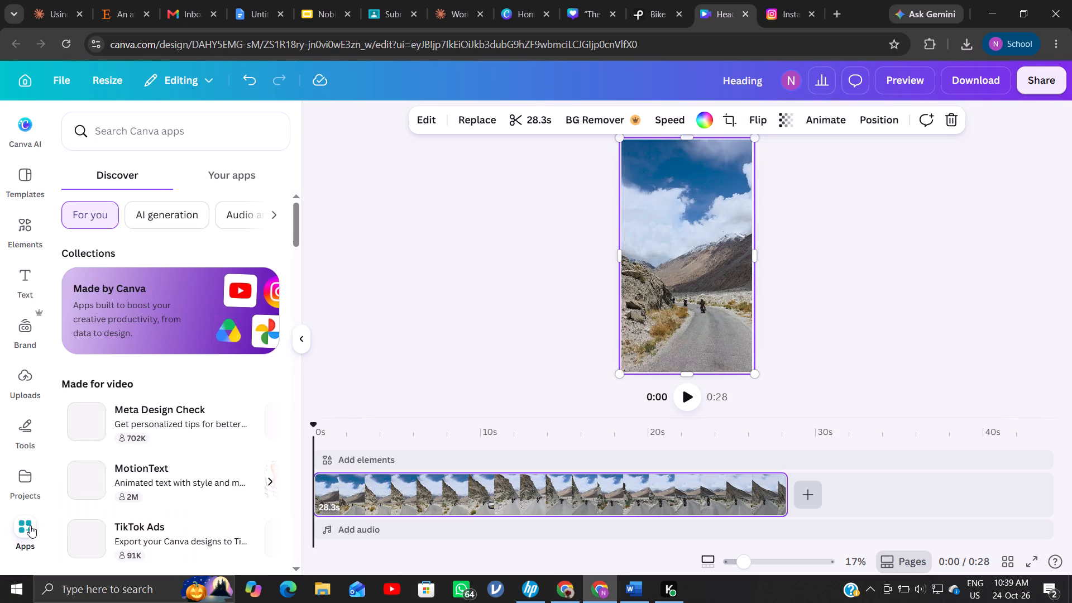
scroll(30, 525, "down", 4)
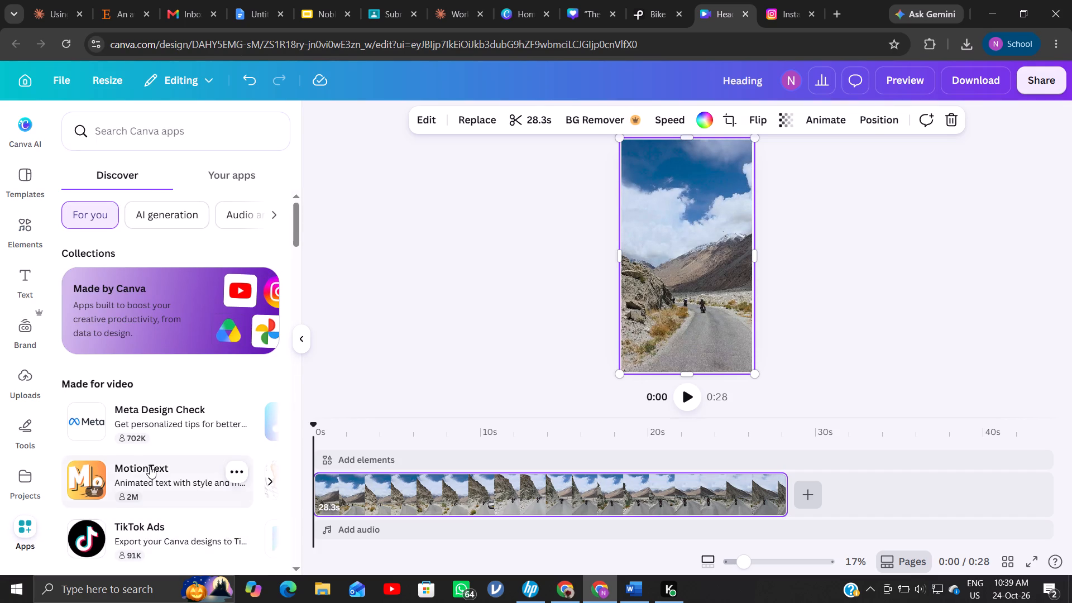
scroll(150, 466, "down", 9)
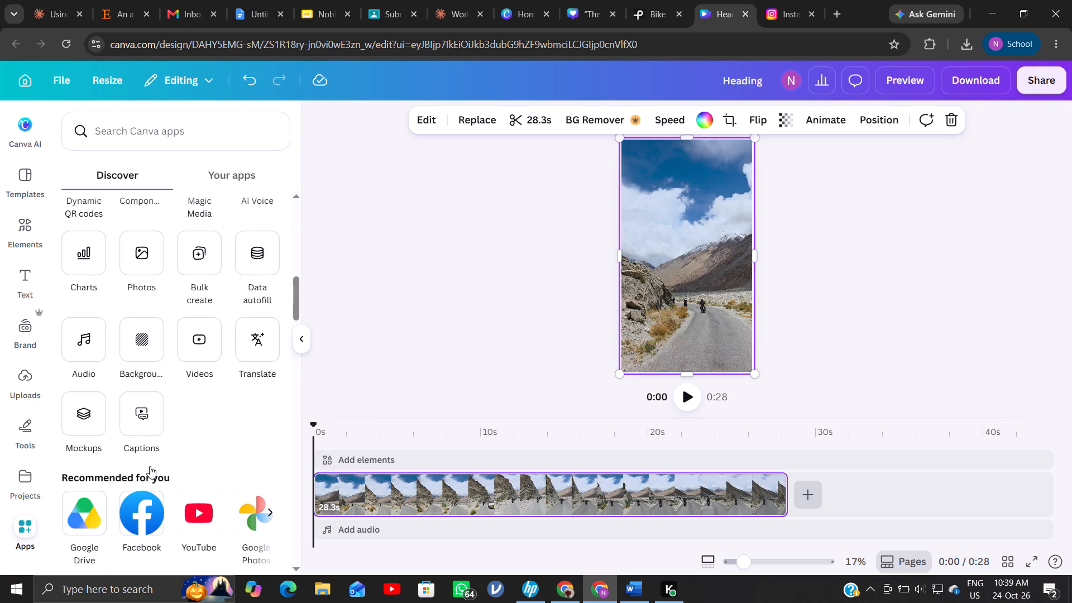
scroll(150, 466, "up", 1)
scroll(150, 466, "down", 2)
scroll(150, 466, "up", 1)
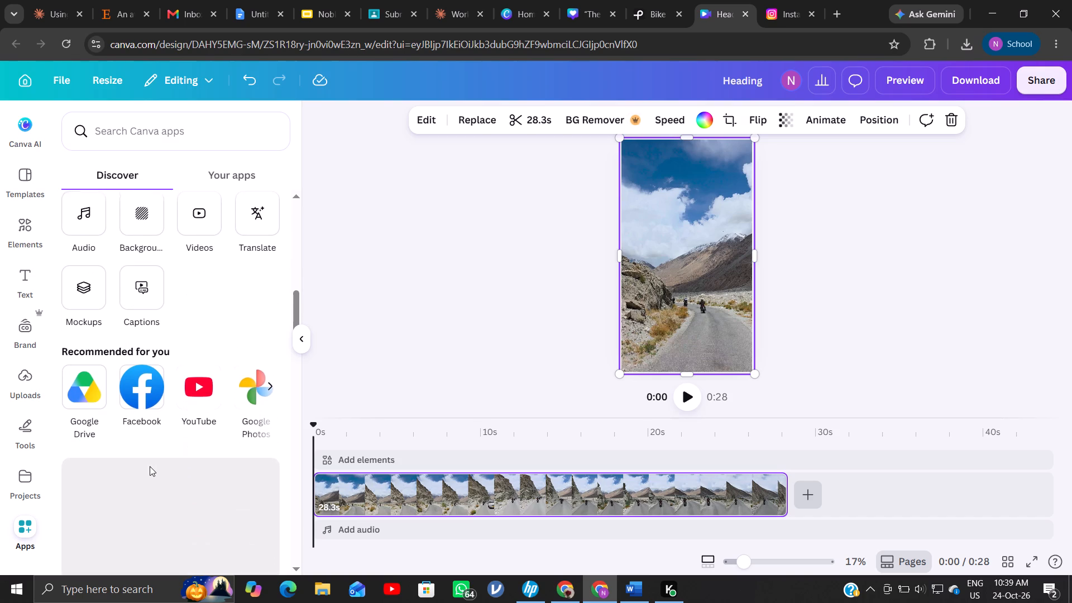
scroll(150, 466, "up", 2)
scroll(150, 466, "down", 2)
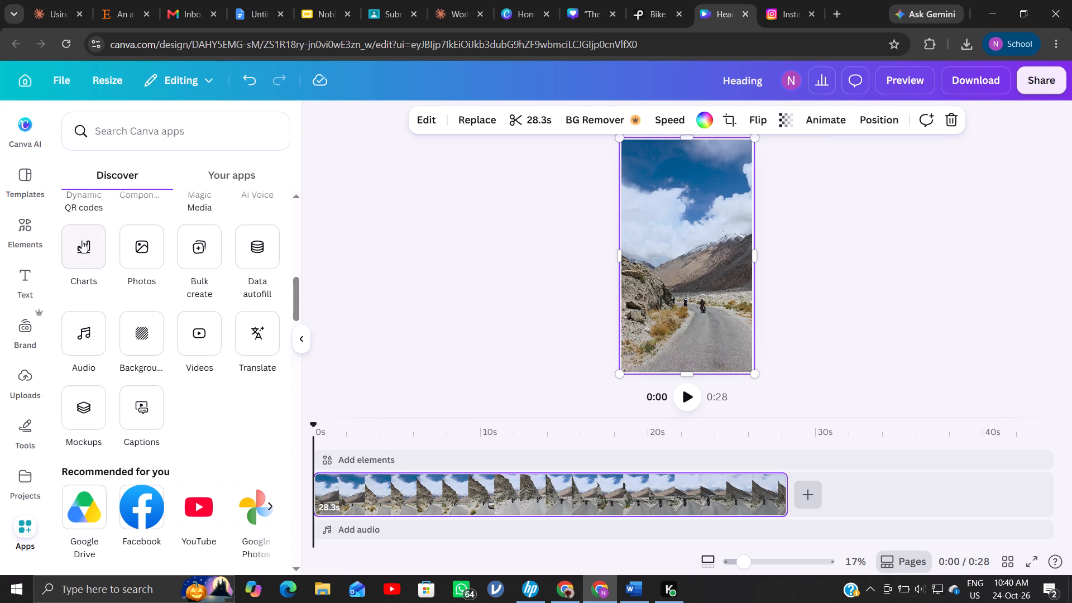
left_click(117, 136)
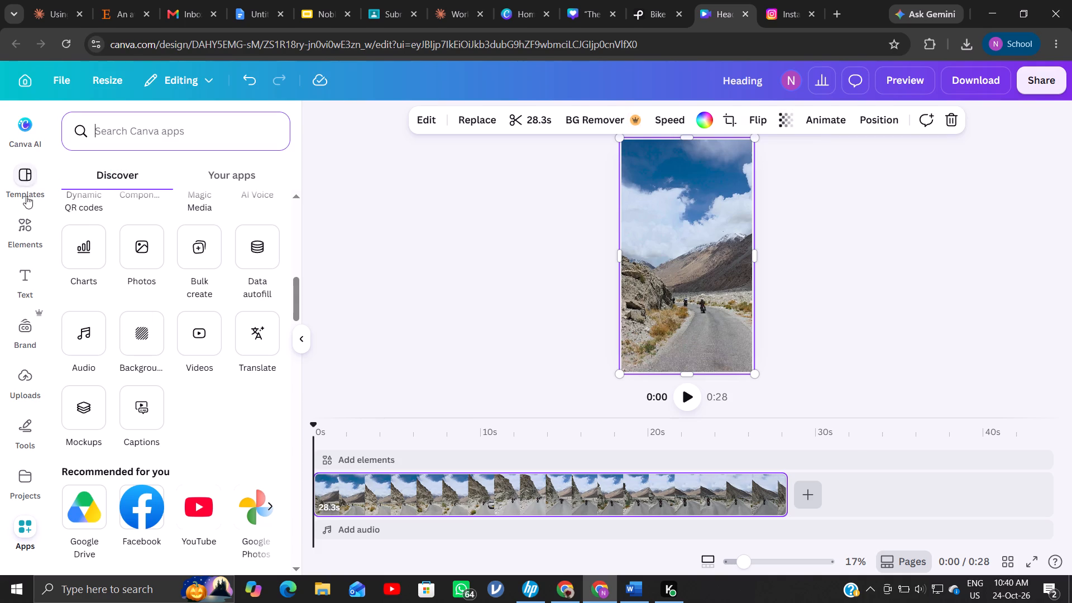
Search all elements for "old film filter" and add the landscape frame with blurred dark edges to the page.
left_click(15, 241)
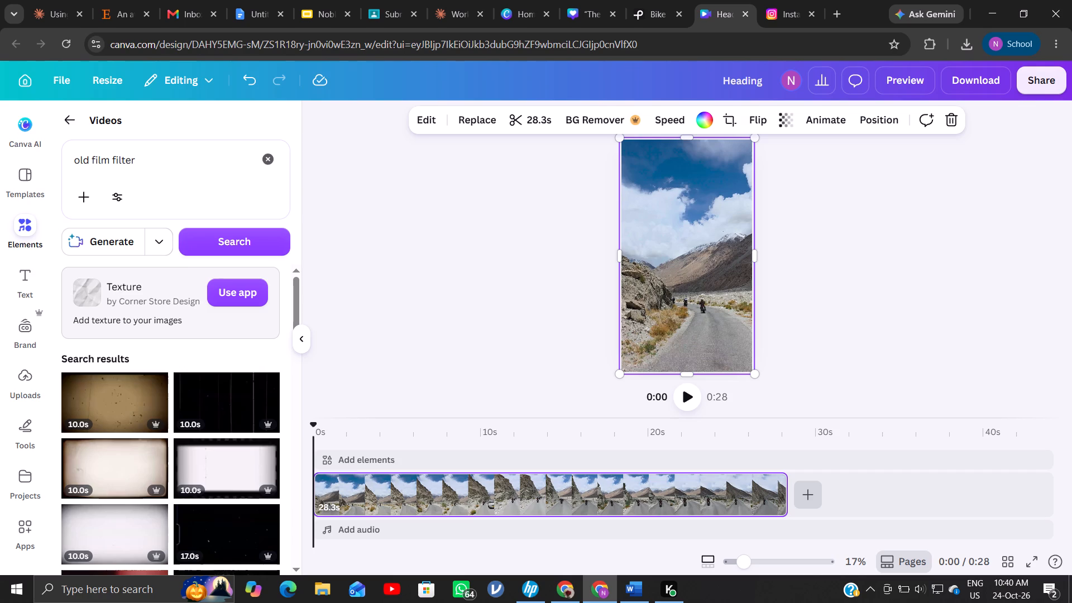
left_click(68, 114)
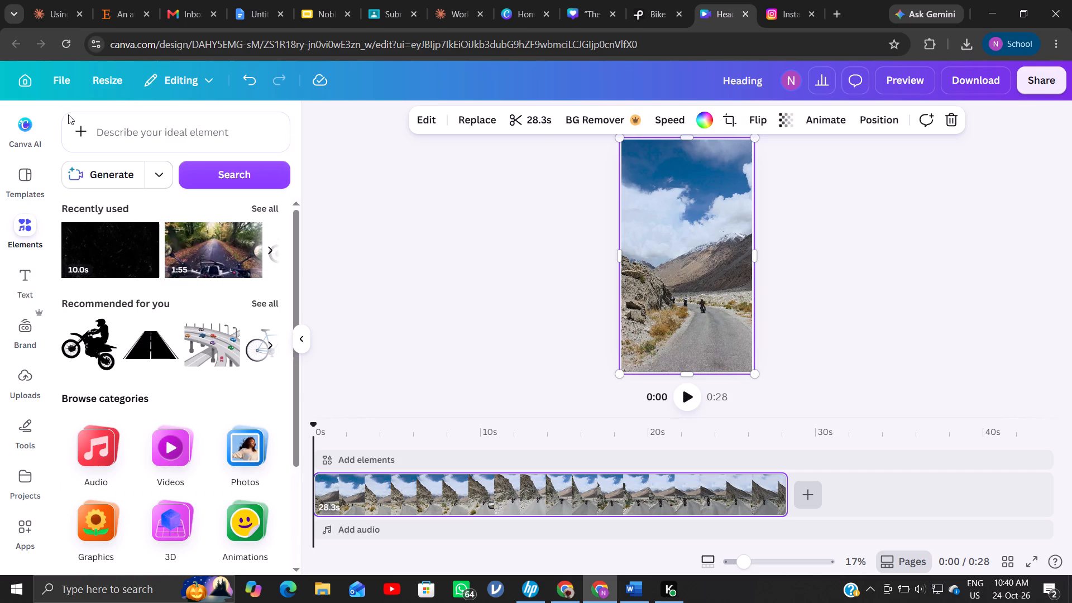
left_click(131, 130)
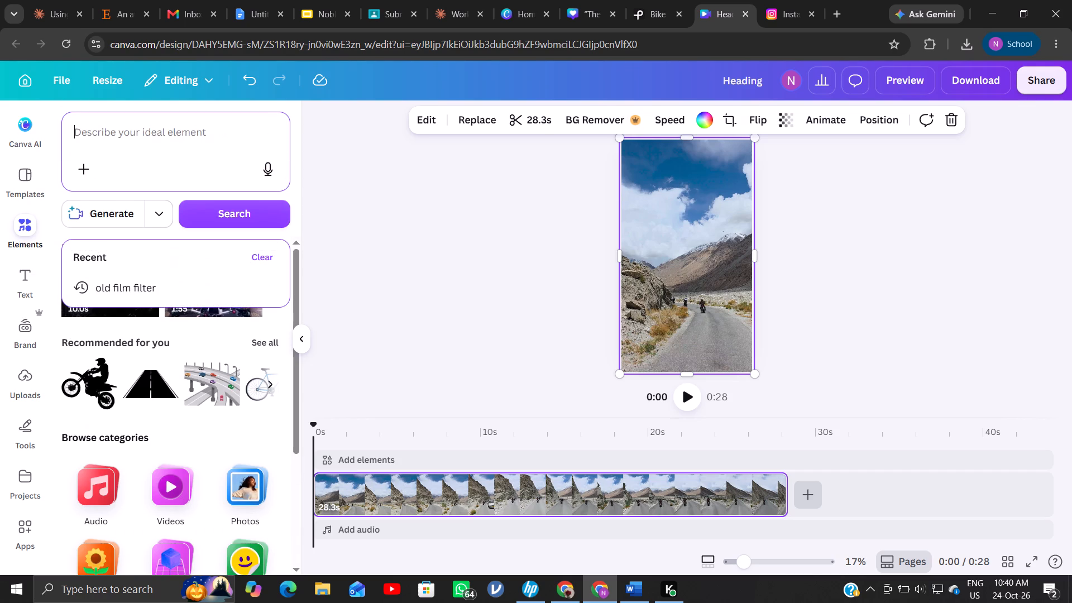
left_click(115, 295)
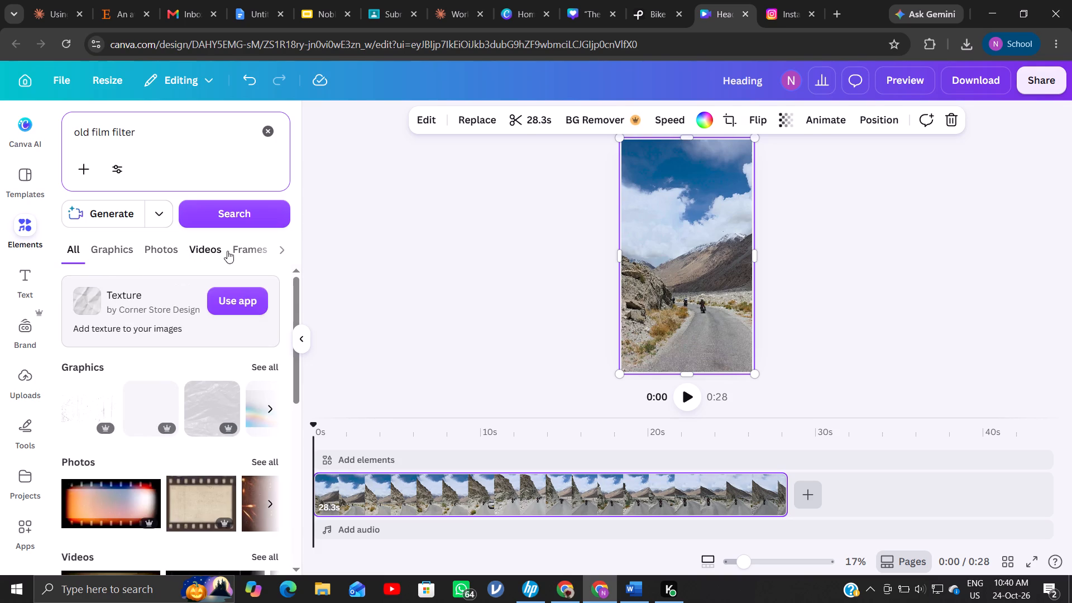
left_click(244, 251)
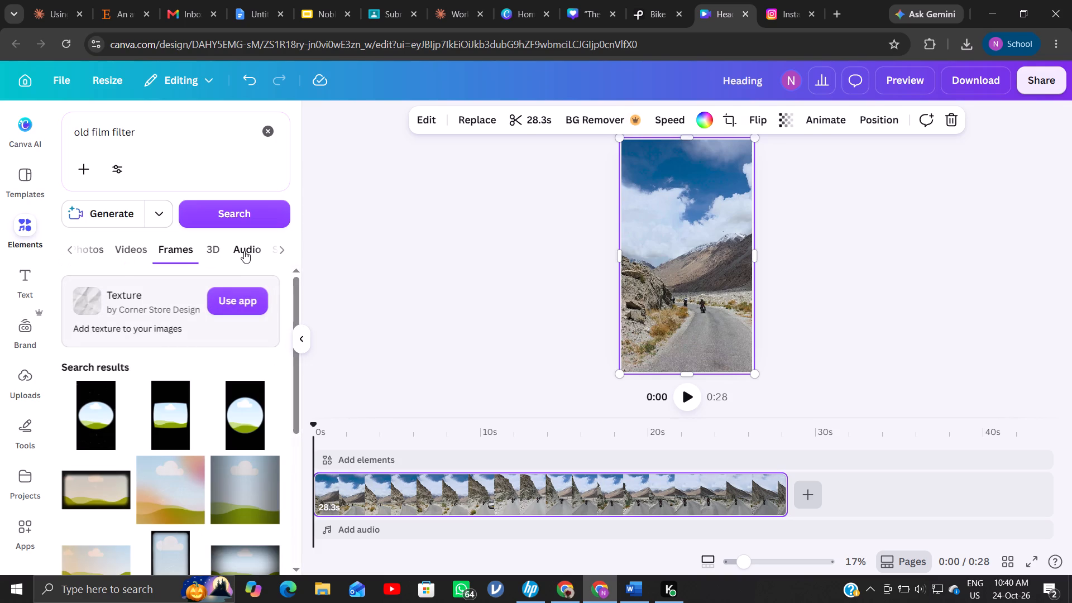
scroll(208, 393, "down", 2)
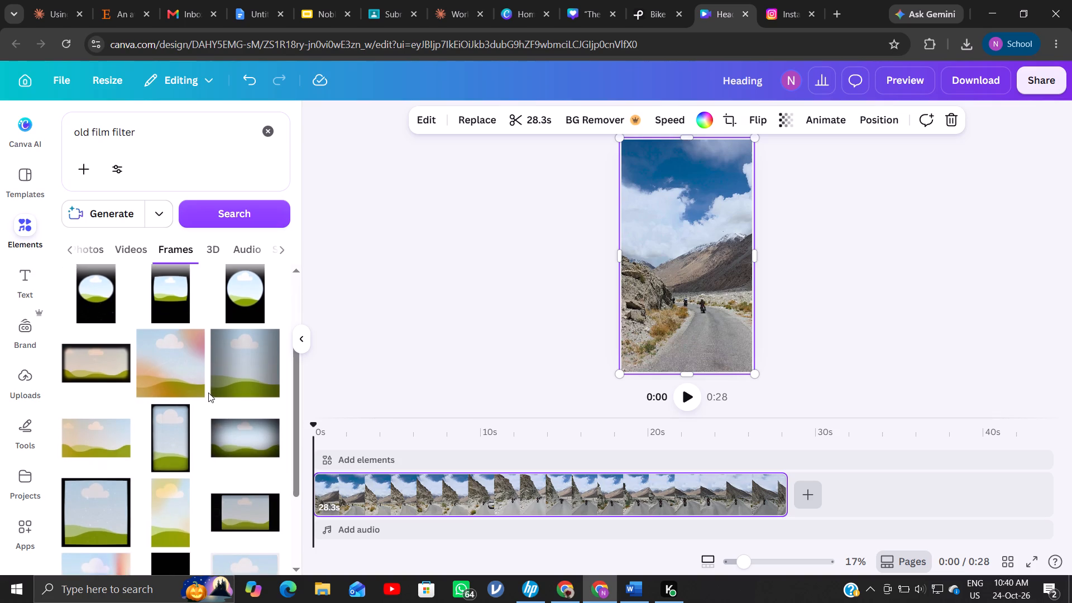
scroll(208, 393, "down", 2)
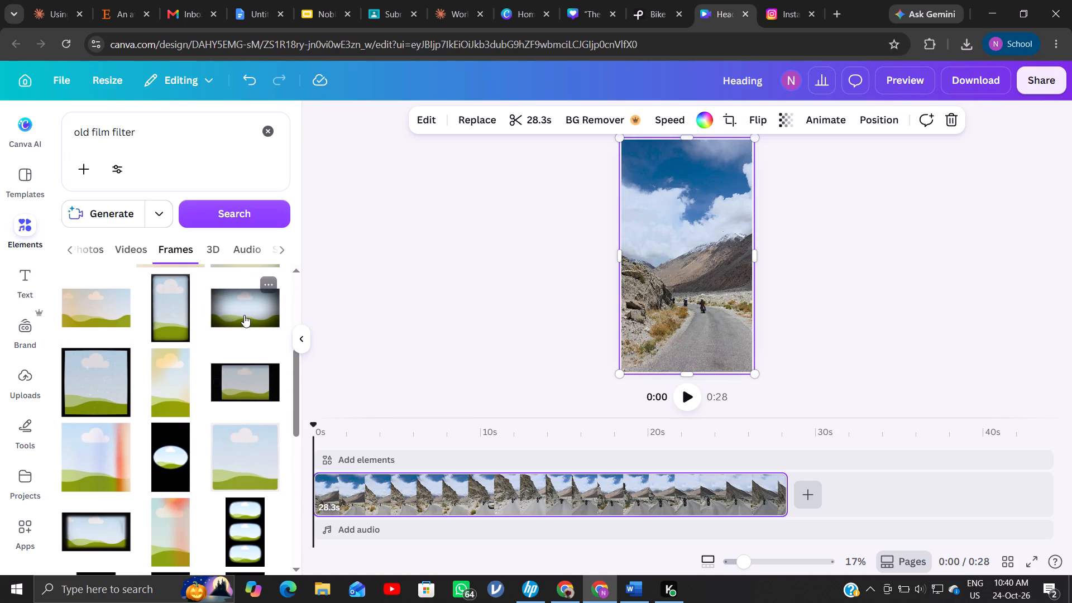
left_click(244, 315)
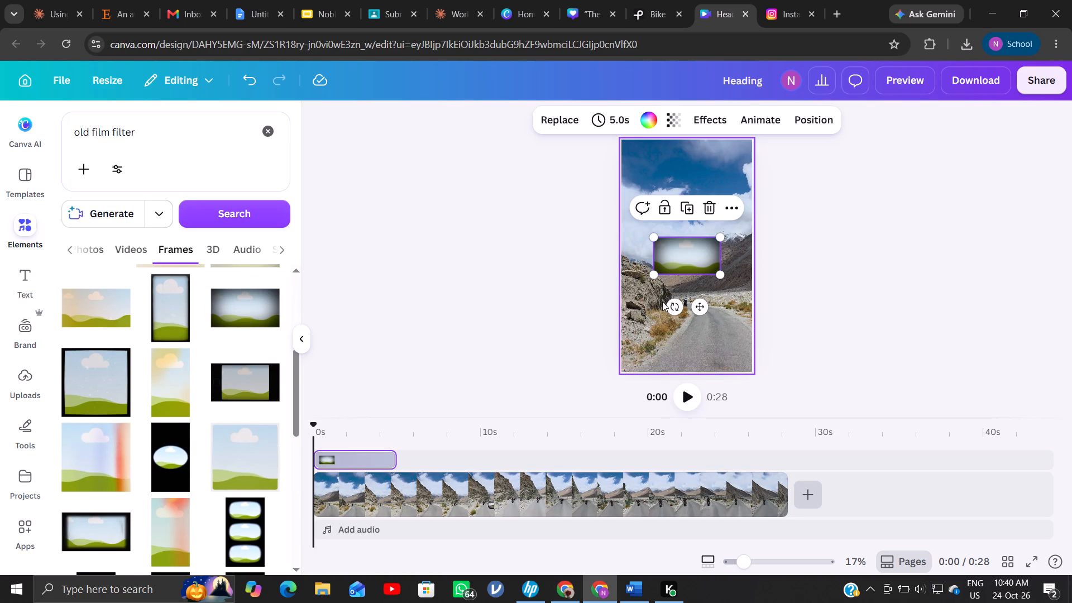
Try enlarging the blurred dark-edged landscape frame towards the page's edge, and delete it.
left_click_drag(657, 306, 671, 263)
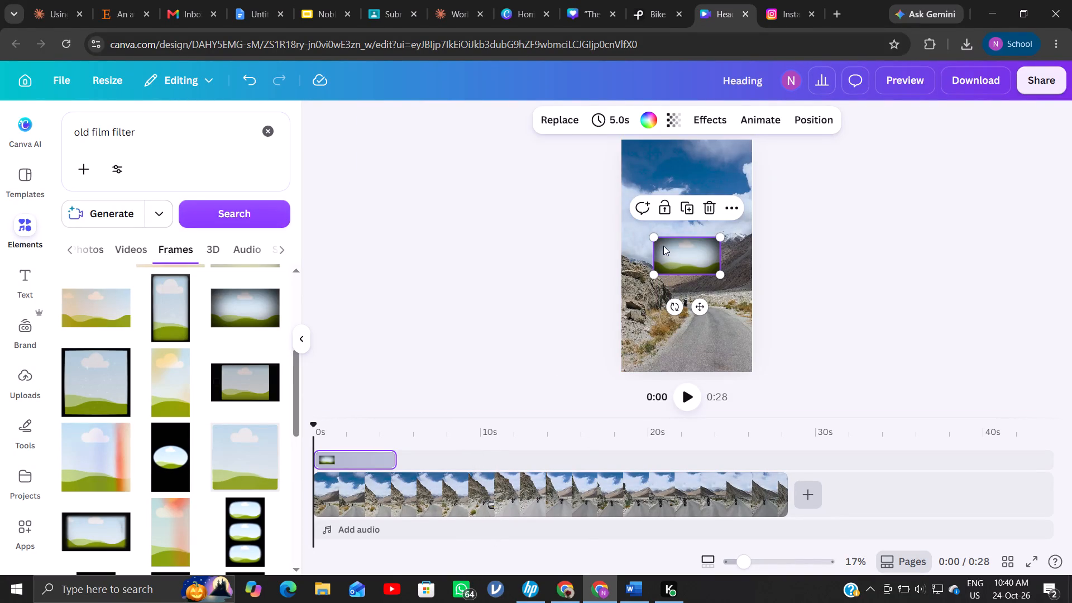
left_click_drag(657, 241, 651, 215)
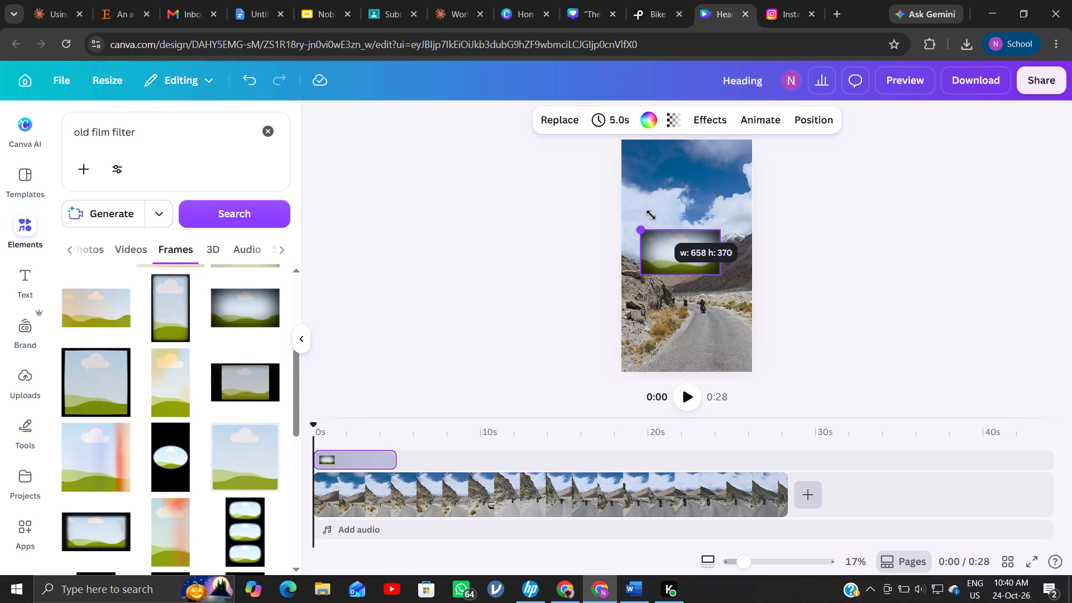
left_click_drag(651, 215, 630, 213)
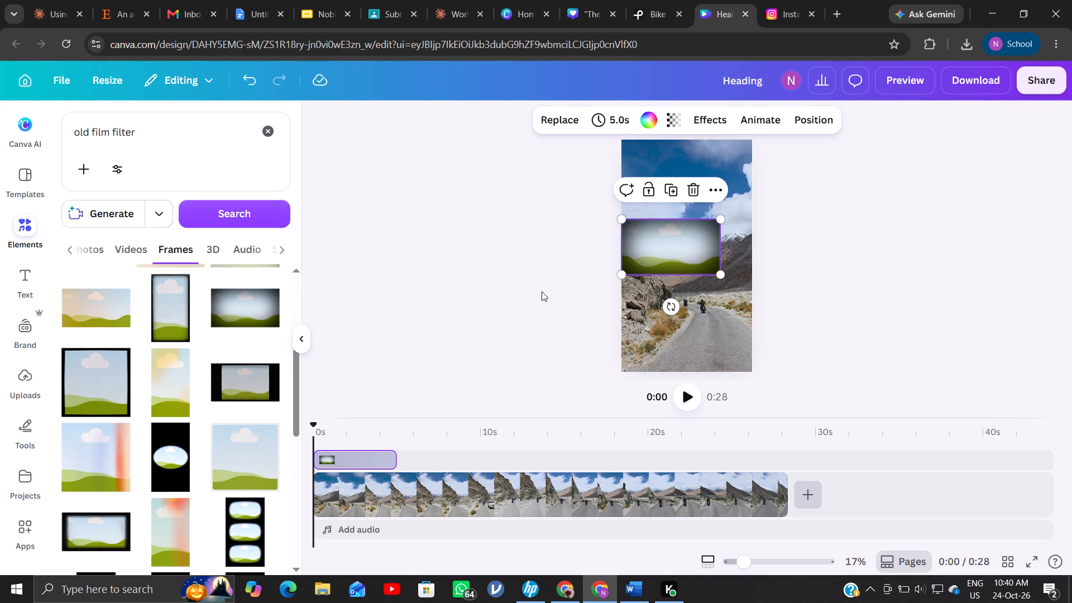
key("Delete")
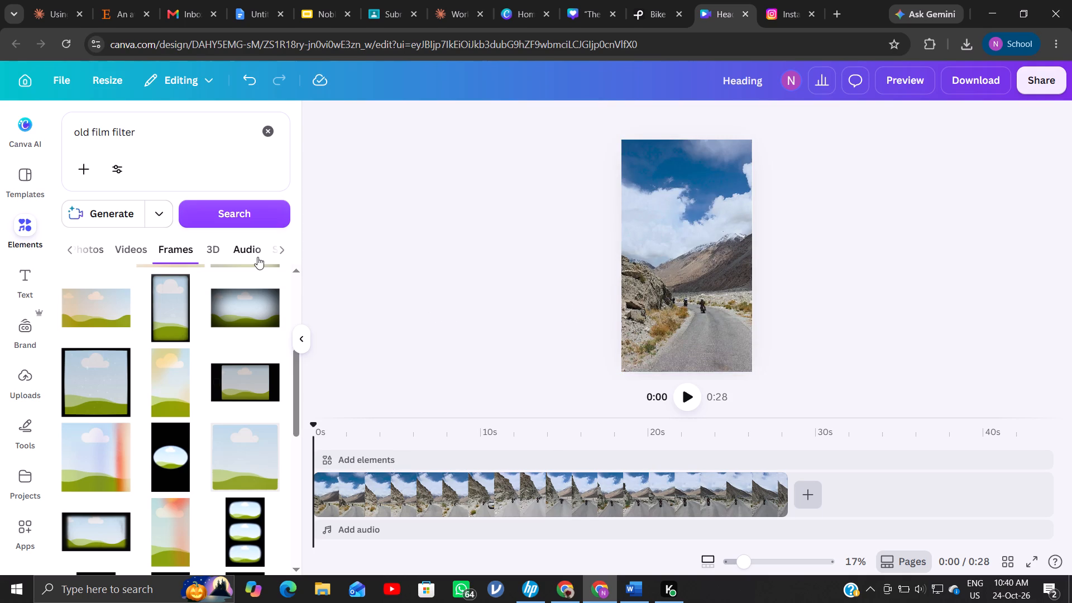
Look through the mockup and graphics results for "old film filter" for a suitable overlay.
scroll(257, 257, "left", 2)
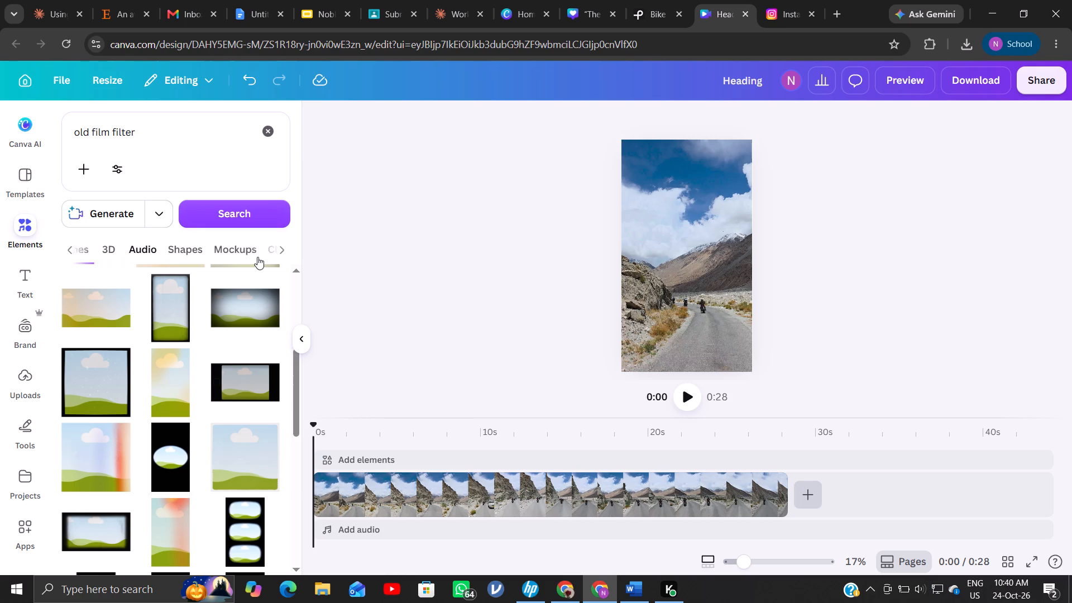
scroll(257, 257, "left", 2)
left_click(231, 247)
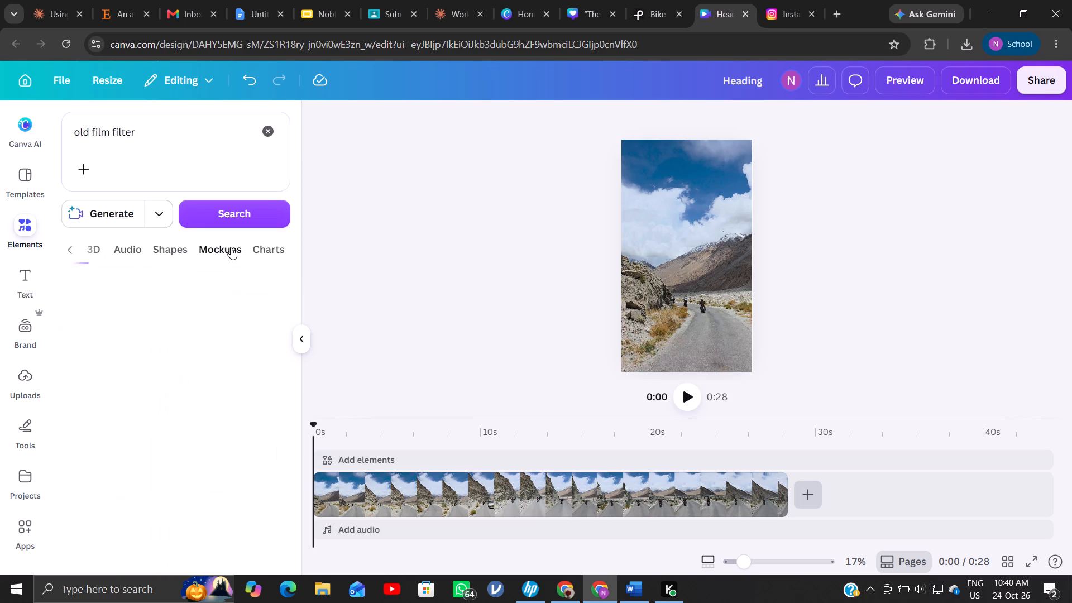
left_click(159, 250)
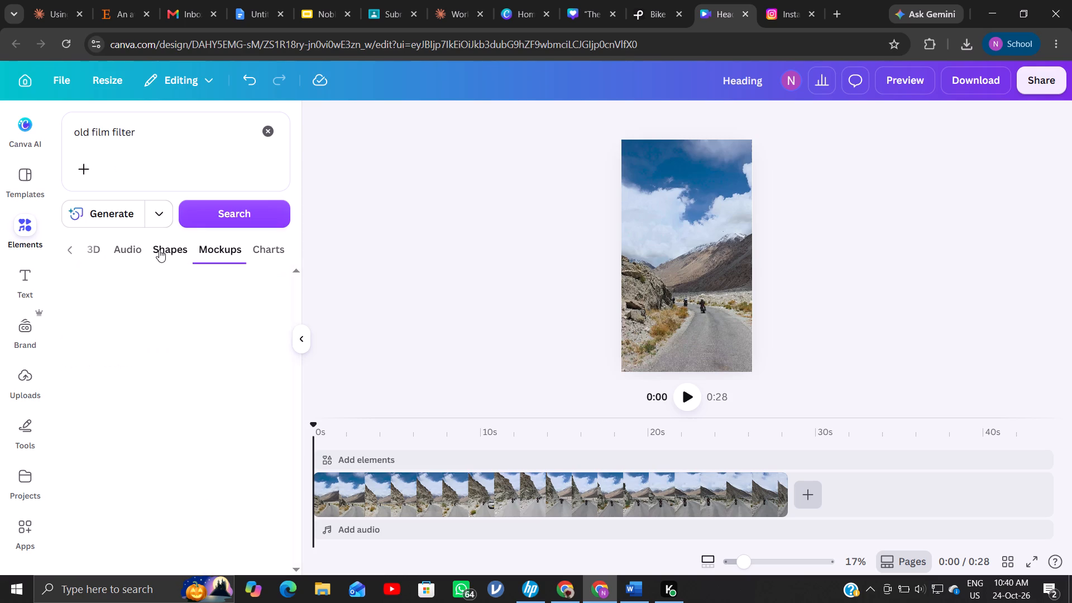
scroll(159, 250, "right", 8)
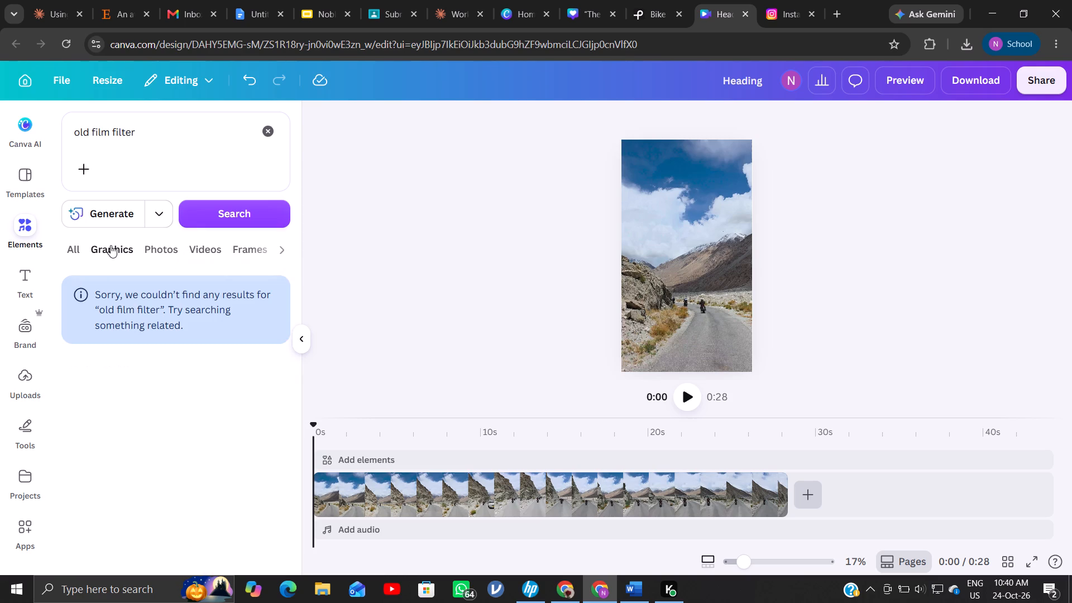
left_click(111, 245)
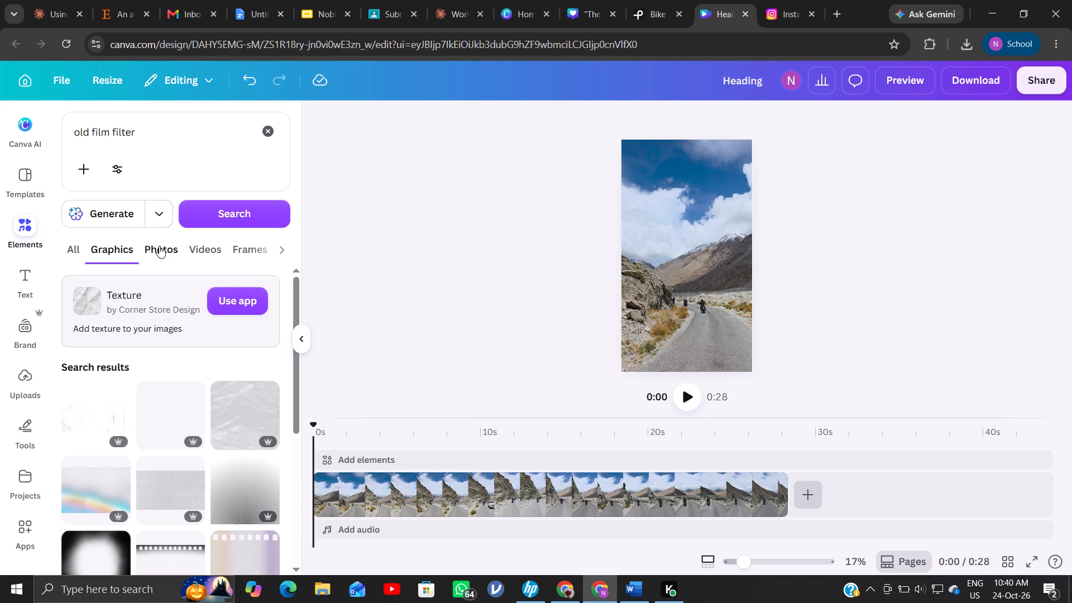
scroll(196, 540, "down", 1)
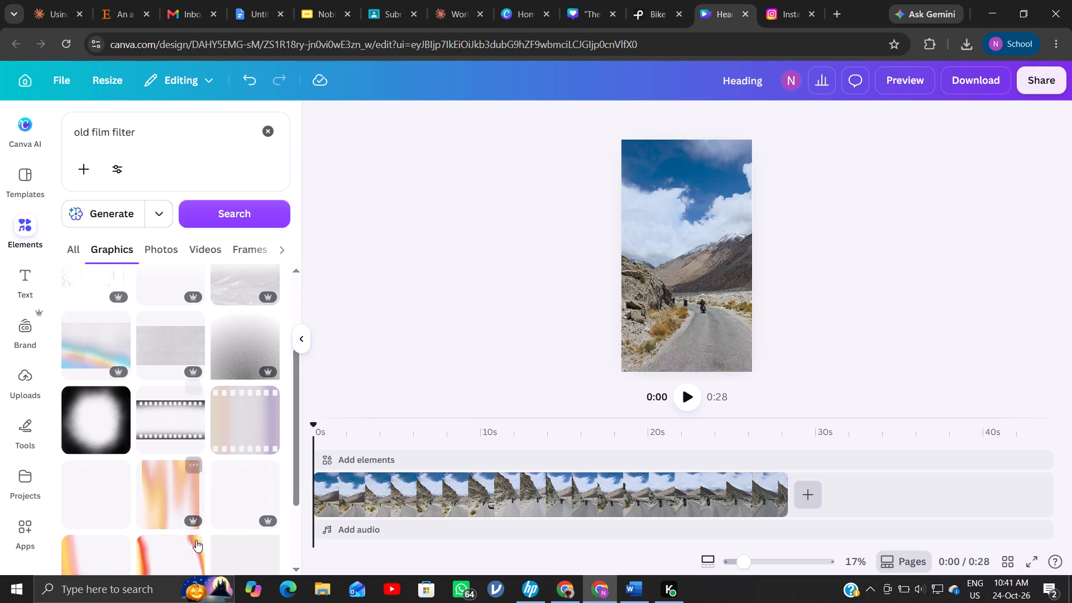
scroll(196, 540, "down", 3)
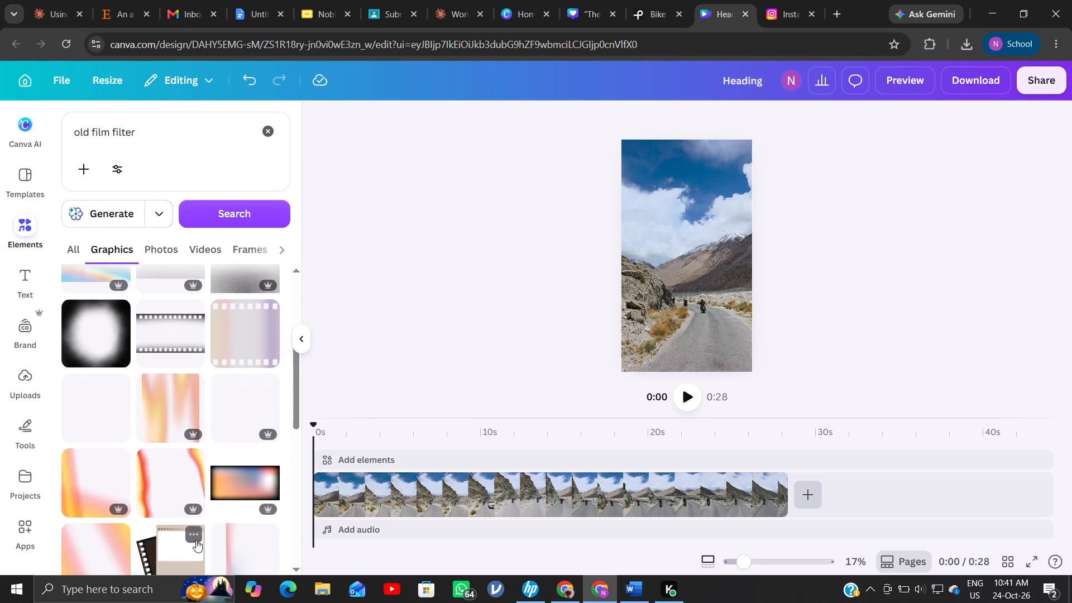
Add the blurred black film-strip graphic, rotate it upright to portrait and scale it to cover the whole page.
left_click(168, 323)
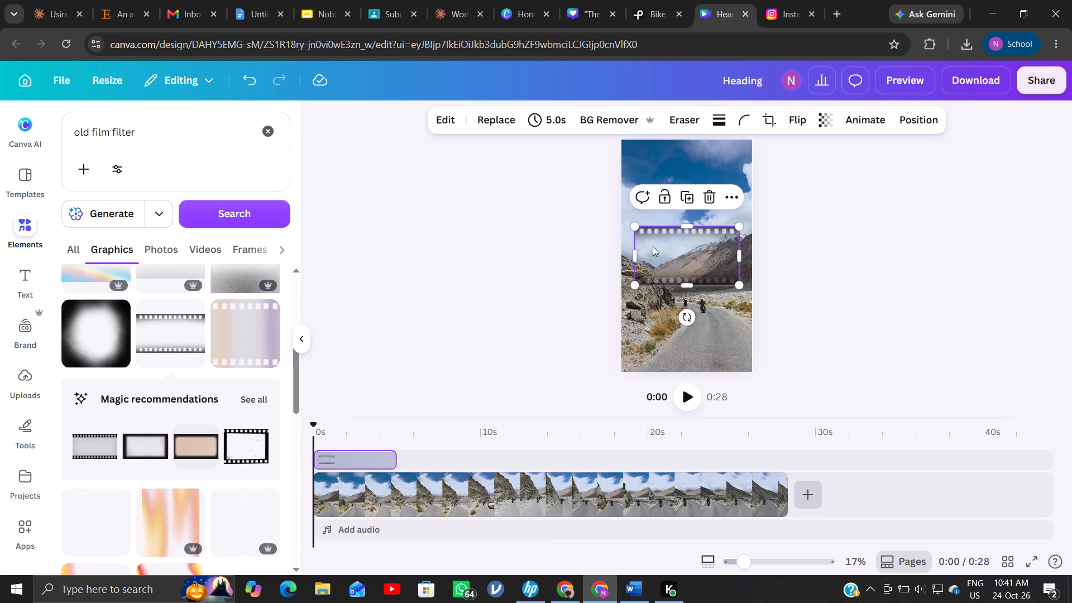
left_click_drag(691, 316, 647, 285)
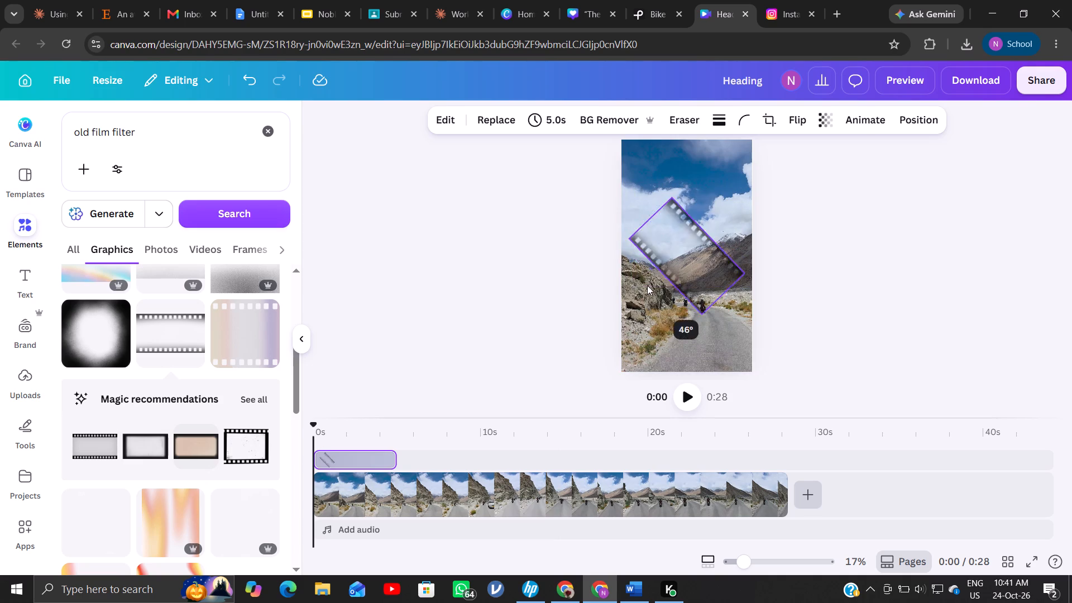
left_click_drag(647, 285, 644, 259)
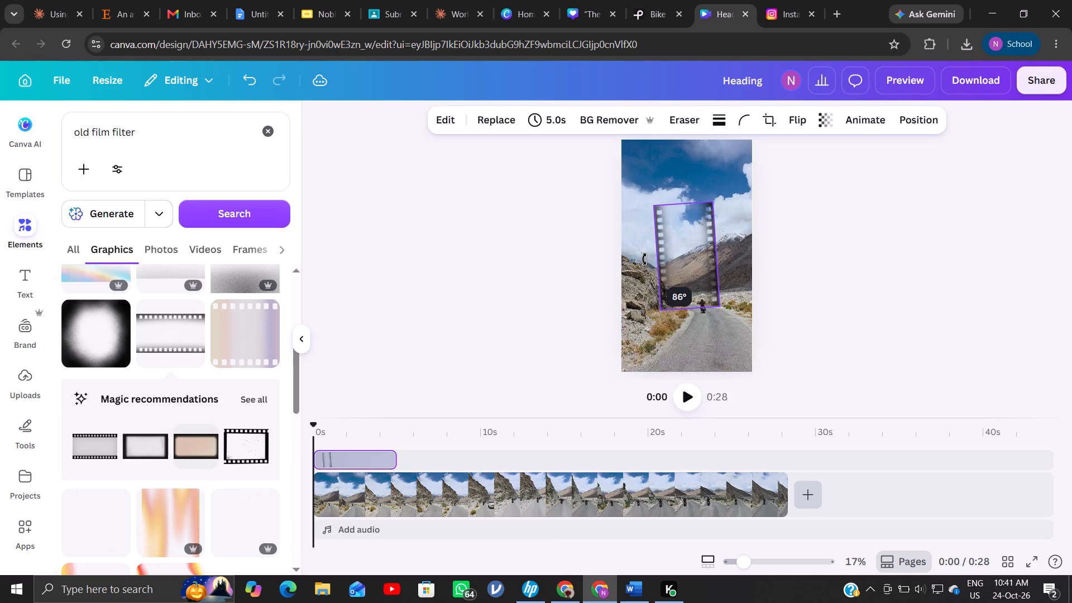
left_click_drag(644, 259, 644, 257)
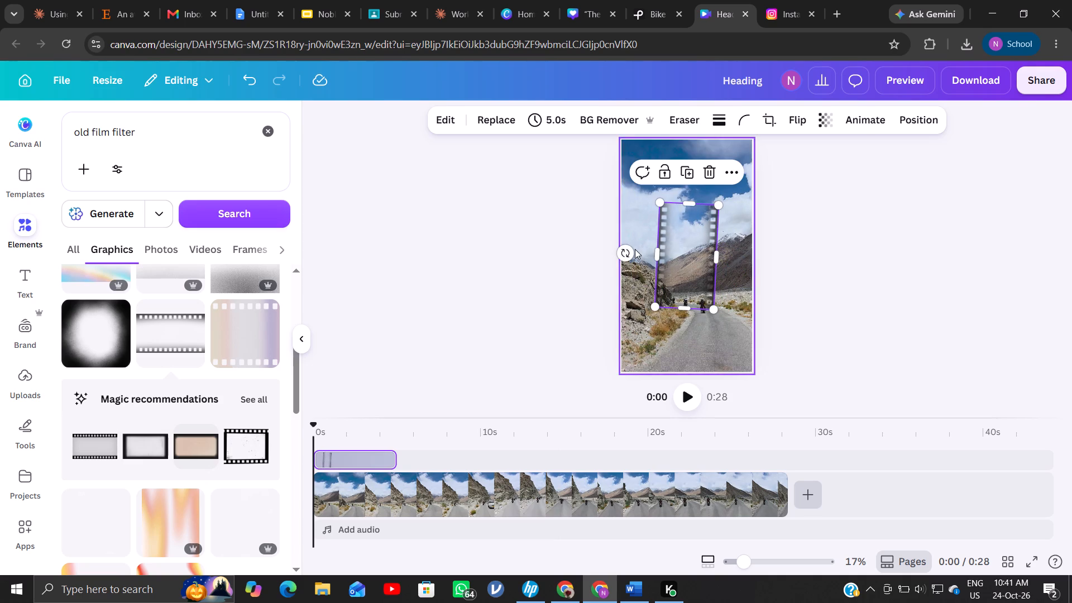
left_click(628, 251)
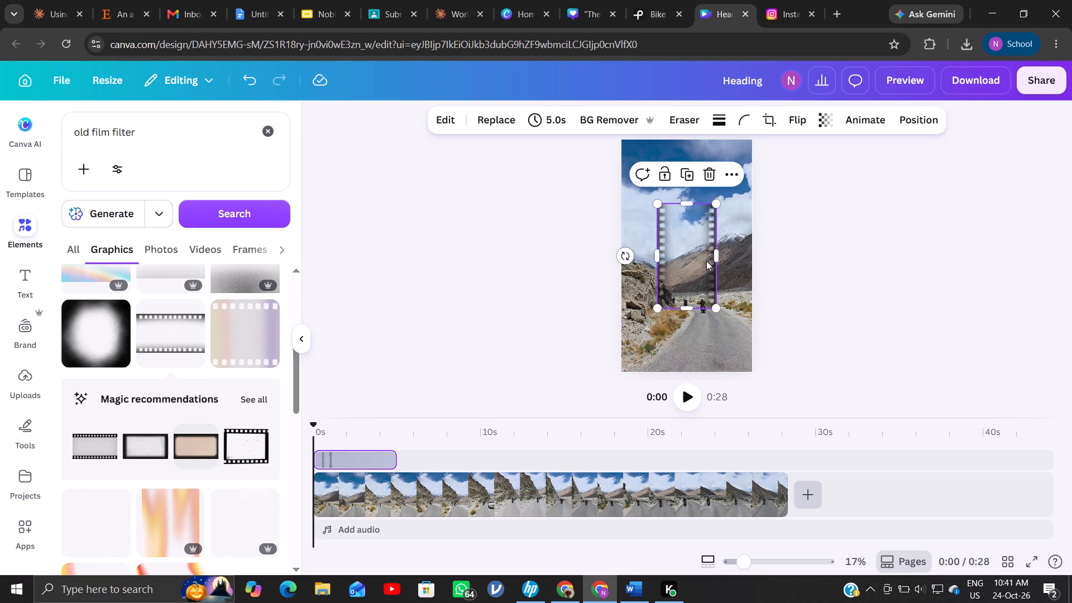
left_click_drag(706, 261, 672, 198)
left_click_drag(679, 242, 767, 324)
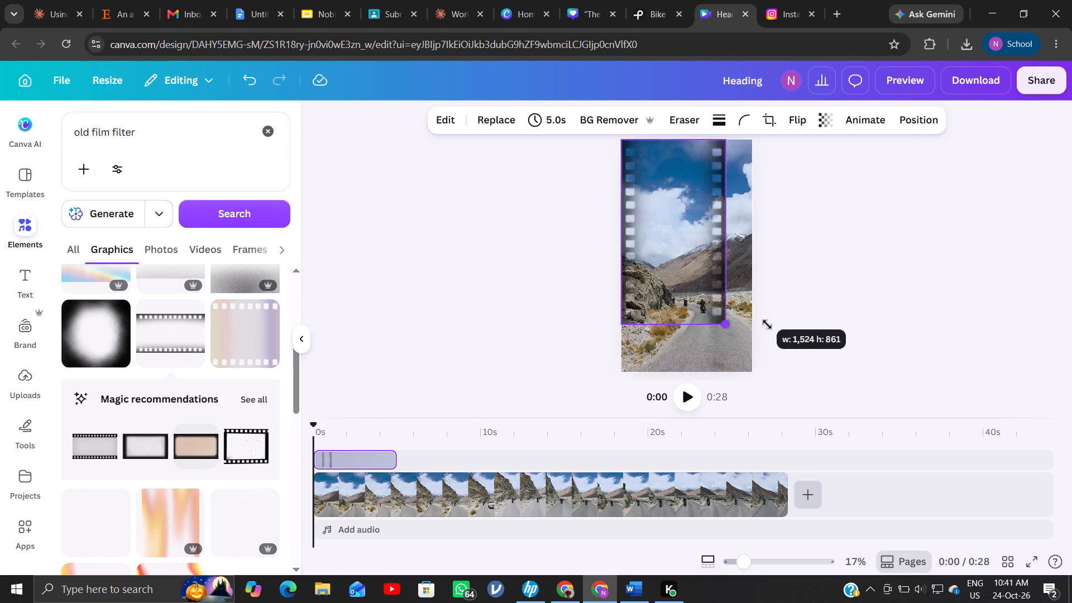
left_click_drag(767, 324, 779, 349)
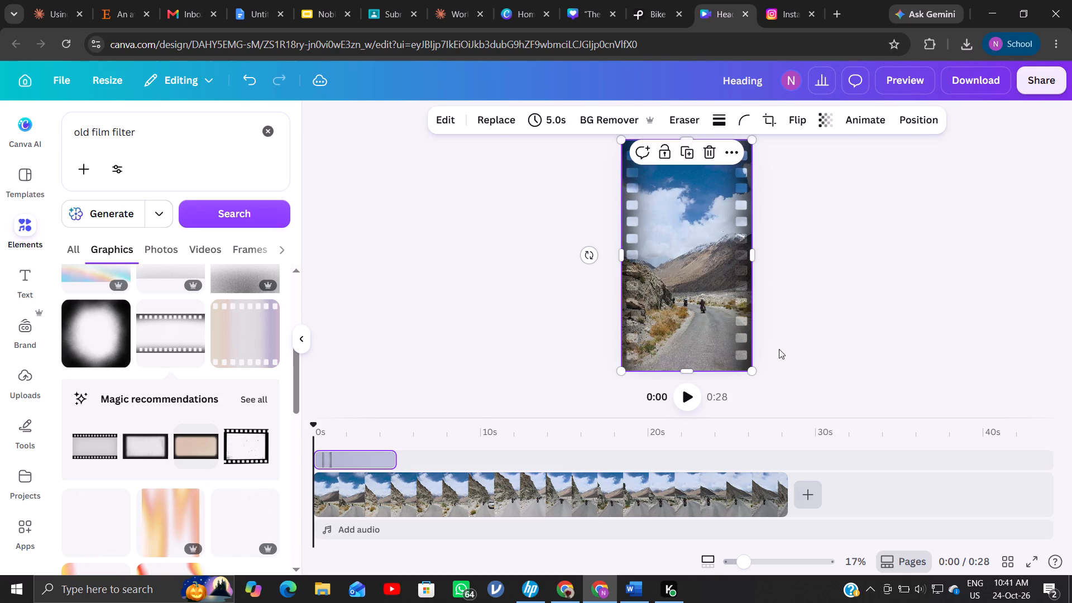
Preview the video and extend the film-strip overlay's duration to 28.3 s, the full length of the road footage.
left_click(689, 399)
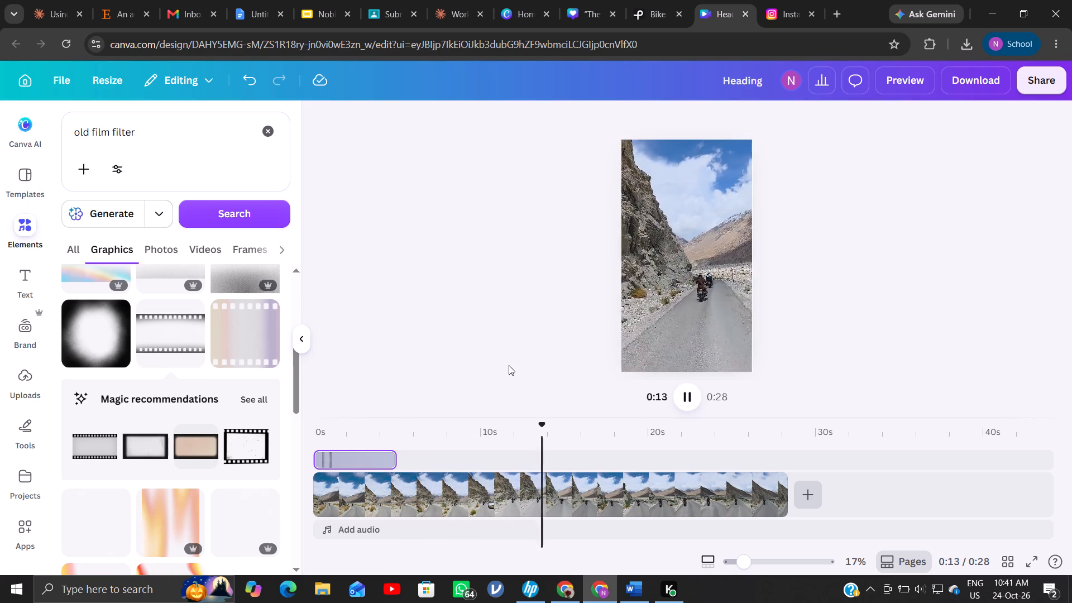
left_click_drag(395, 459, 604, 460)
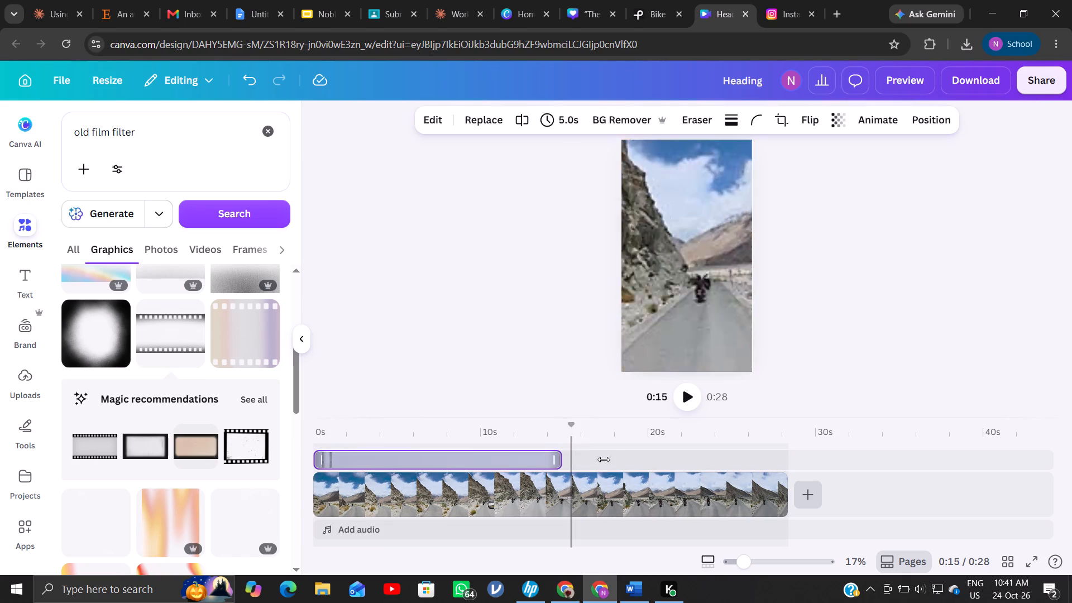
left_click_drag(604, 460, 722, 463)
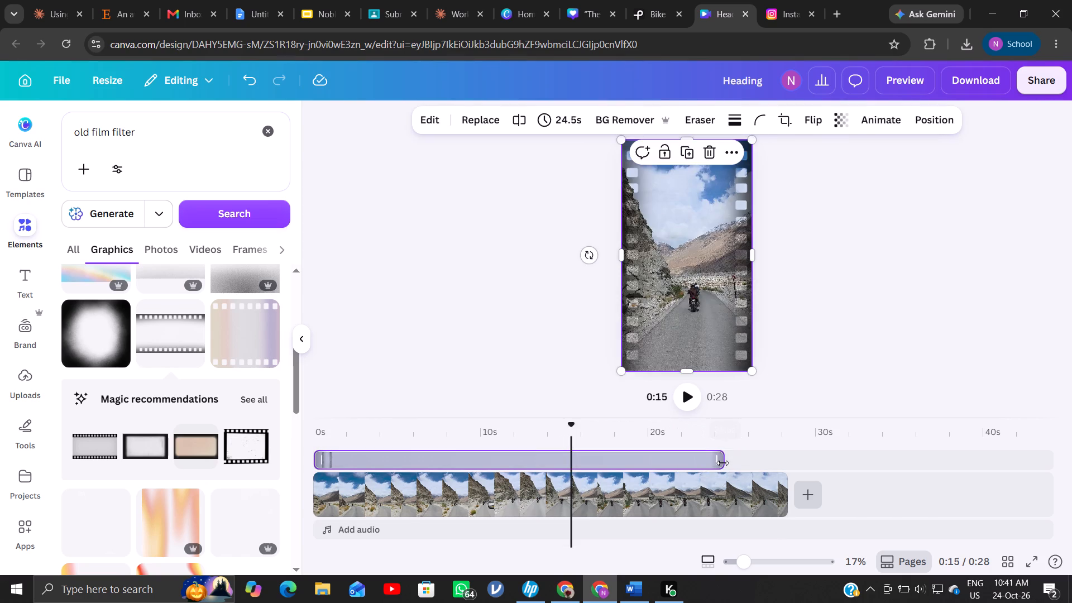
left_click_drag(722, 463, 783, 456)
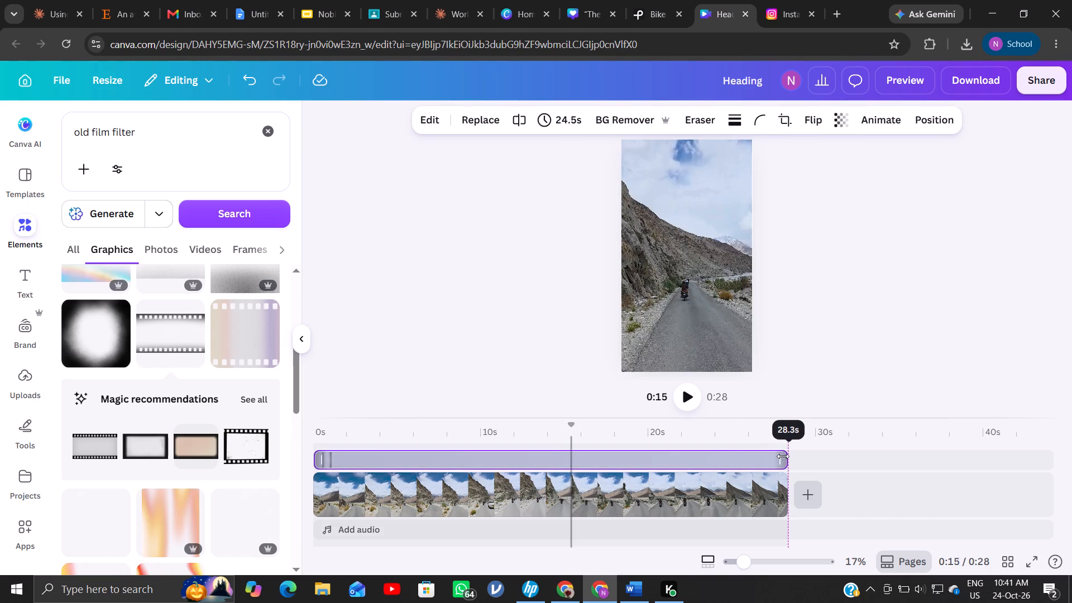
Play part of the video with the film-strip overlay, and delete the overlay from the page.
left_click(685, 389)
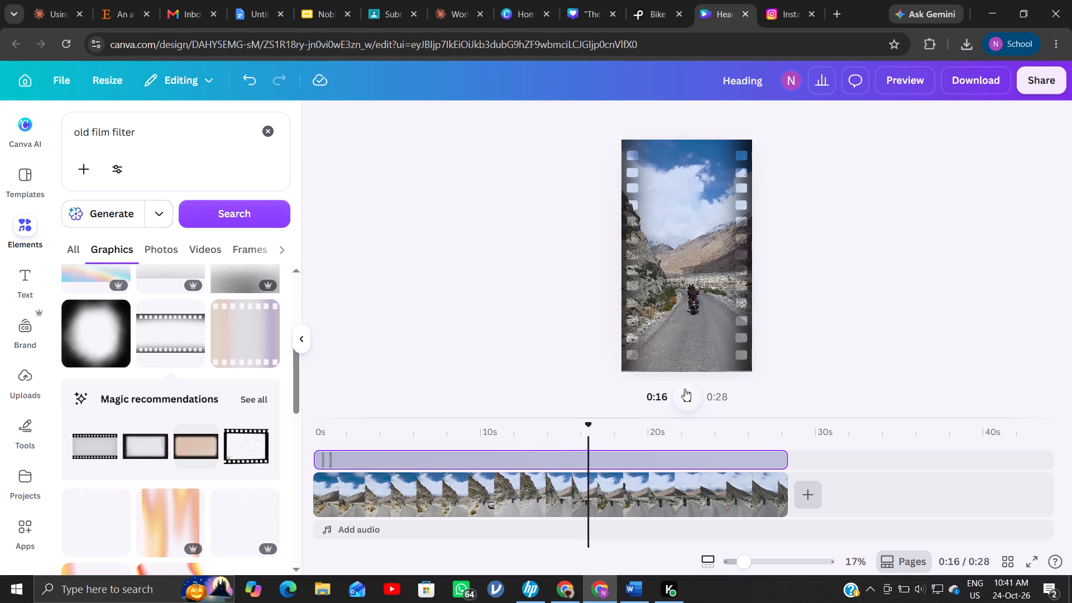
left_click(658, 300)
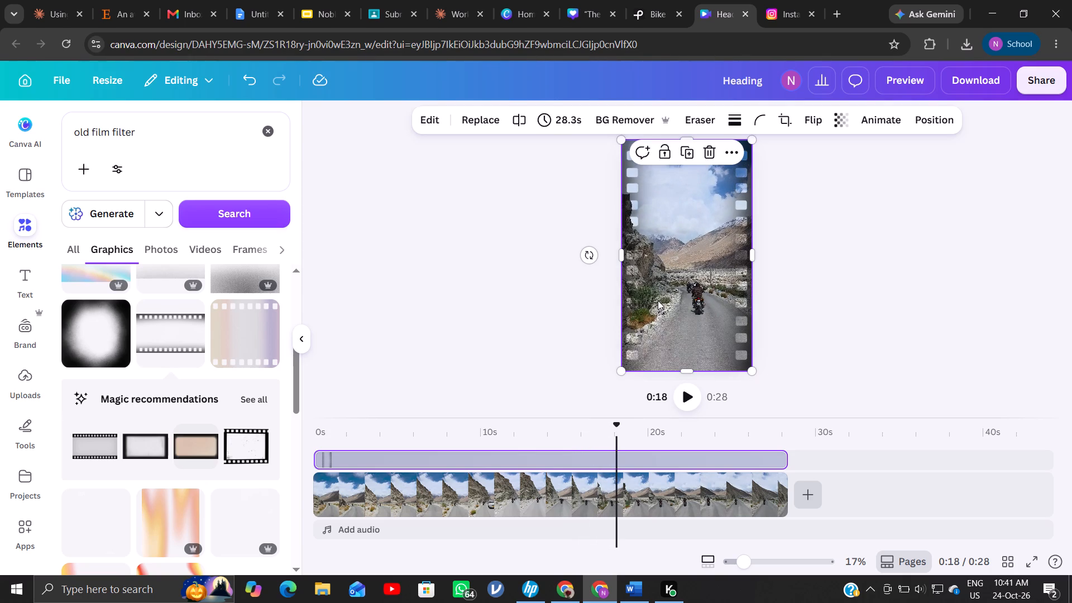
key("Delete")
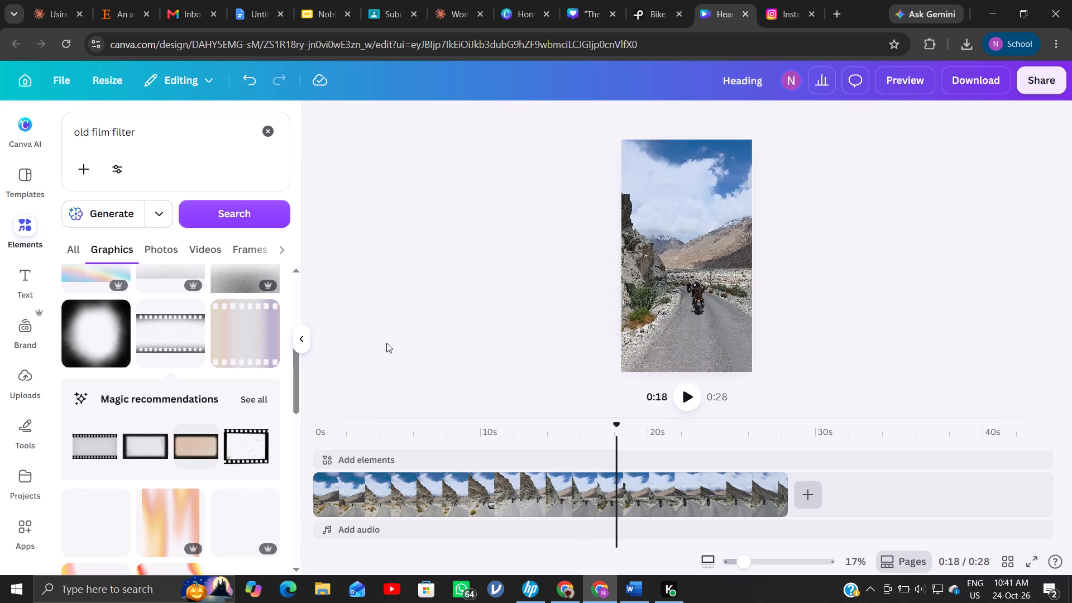
Add the recommended brown-tinted, black-edged film frame graphic, rotate it upright to portrait and scale it to cover the whole page.
scroll(197, 361, "up", 1)
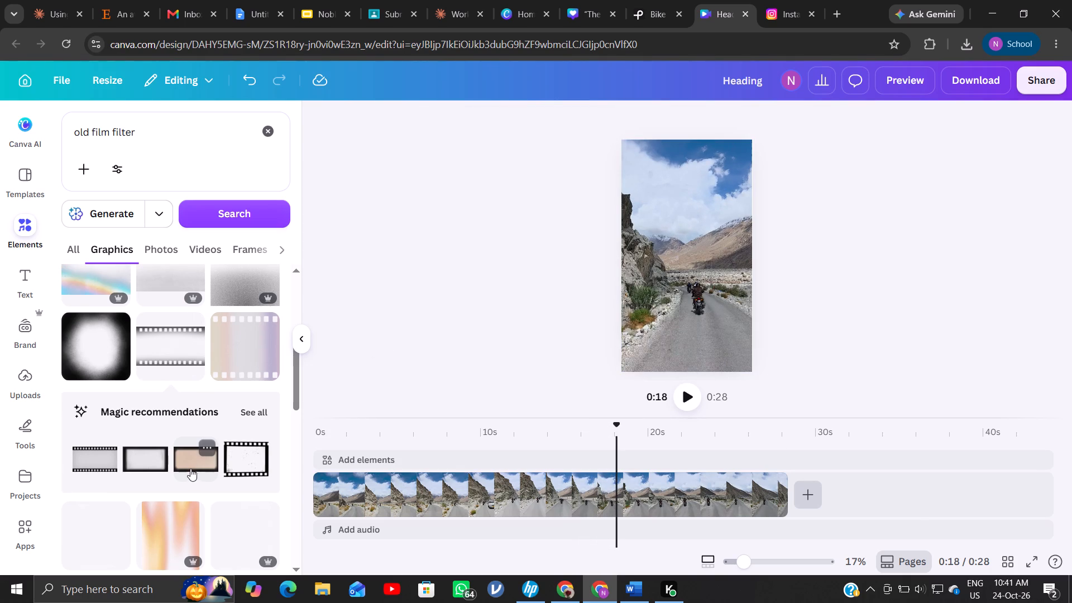
left_click(190, 470)
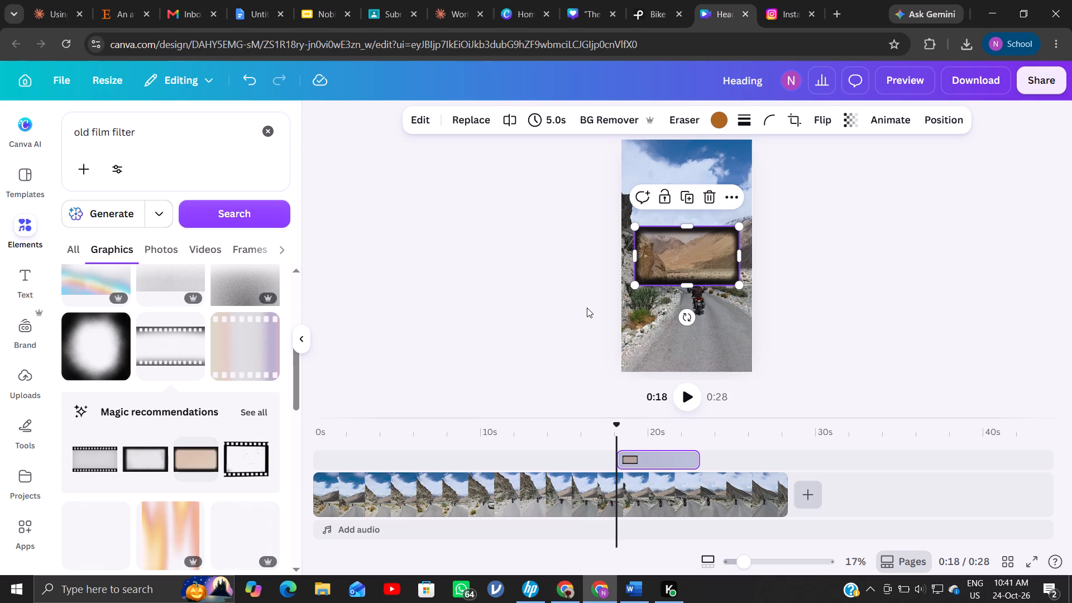
left_click_drag(690, 319, 643, 307)
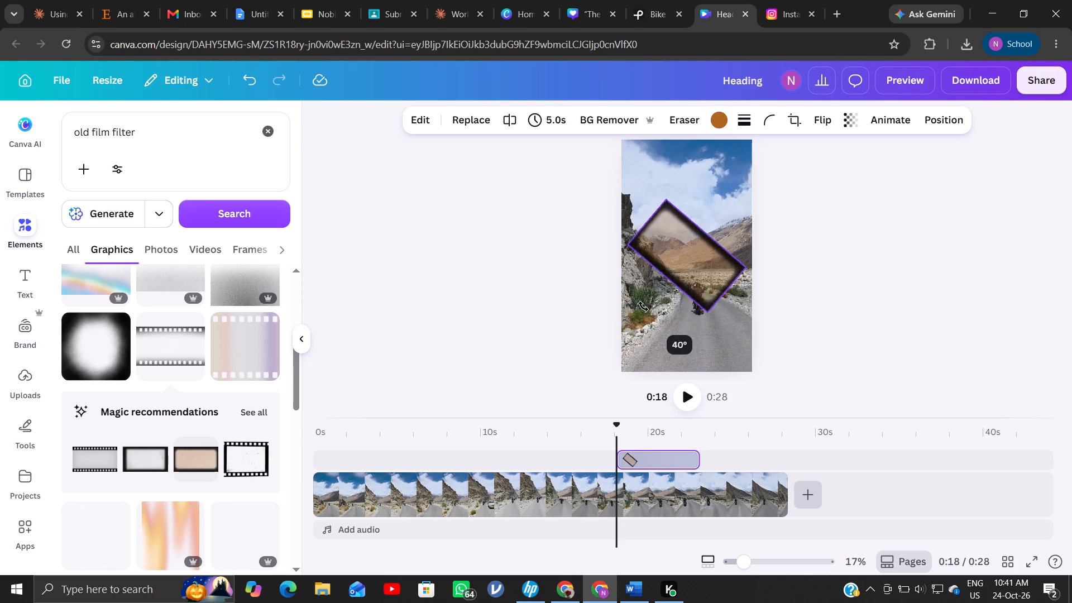
left_click_drag(643, 307, 621, 259)
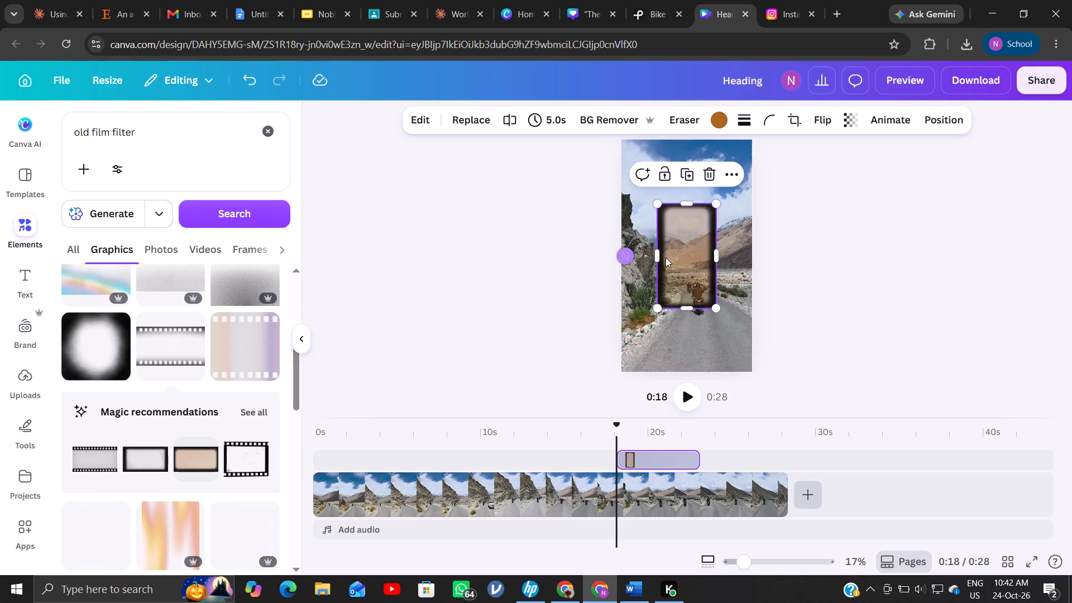
left_click_drag(669, 260, 630, 194)
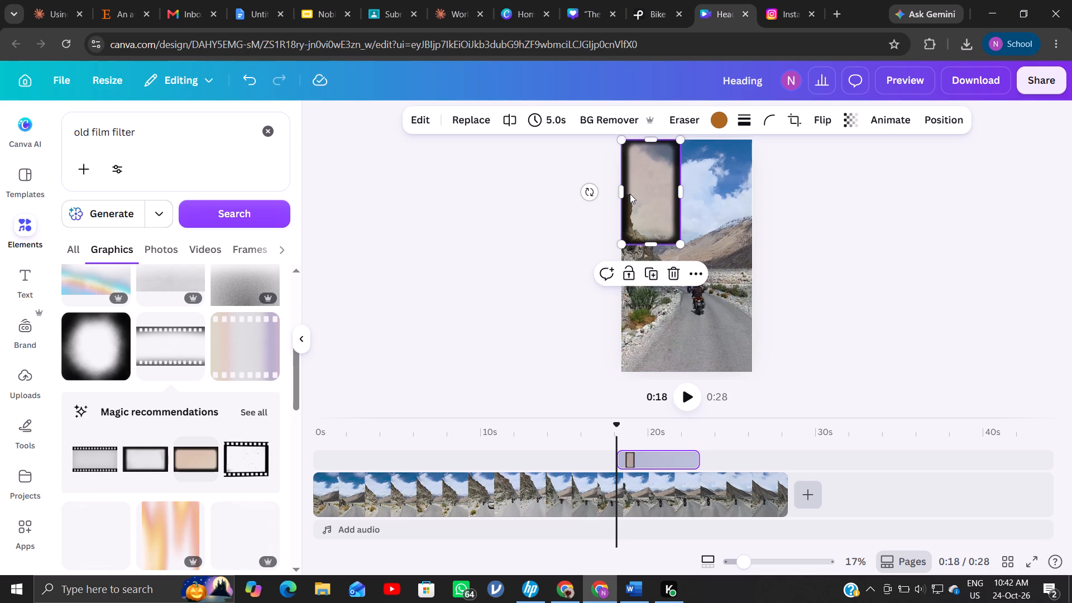
left_click_drag(681, 242, 746, 308)
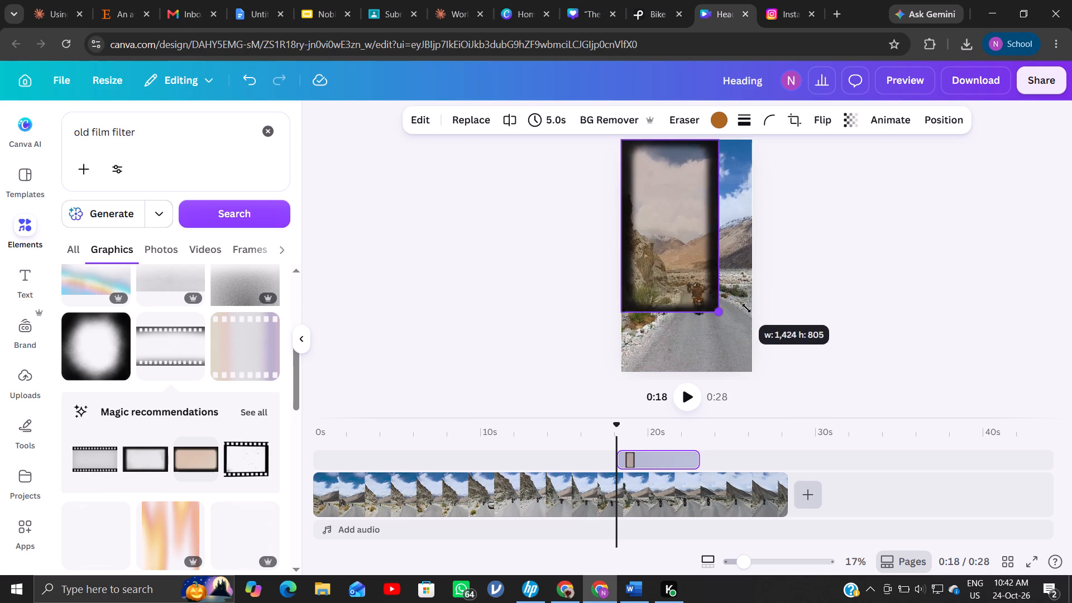
left_click_drag(746, 308, 793, 347)
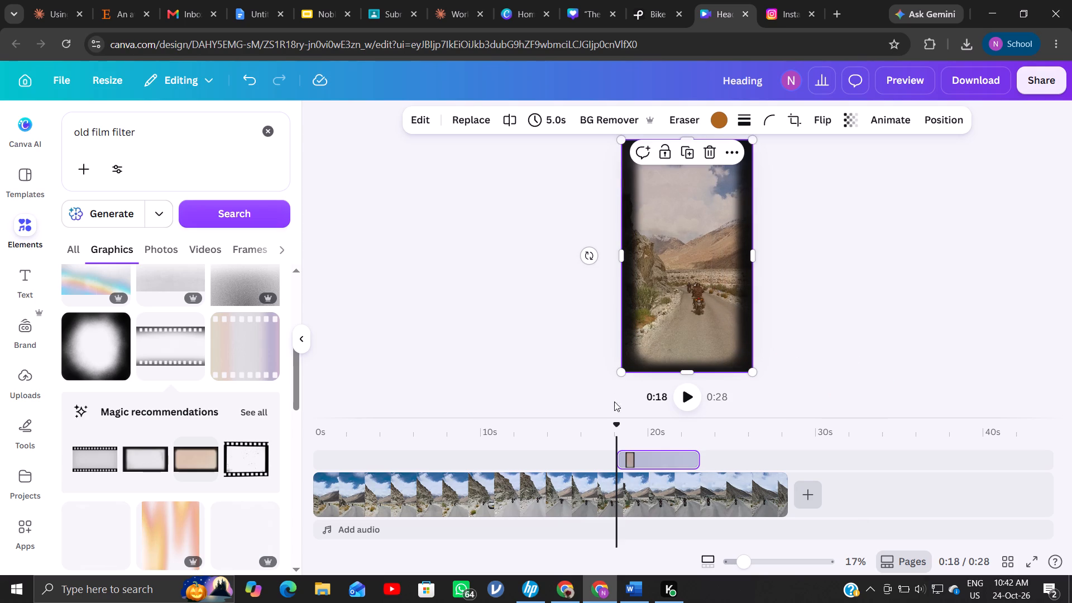
Extend the brown film frame overlay in both directions on the timeline to span the full footage, 28.3 s.
left_click_drag(623, 459, 355, 439)
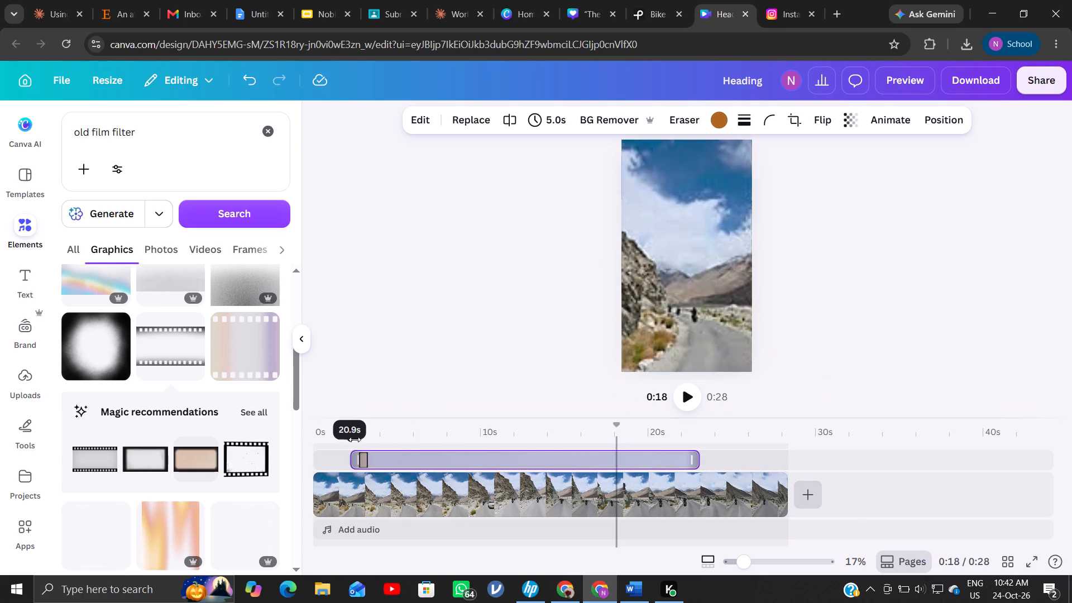
left_click_drag(355, 439, 292, 433)
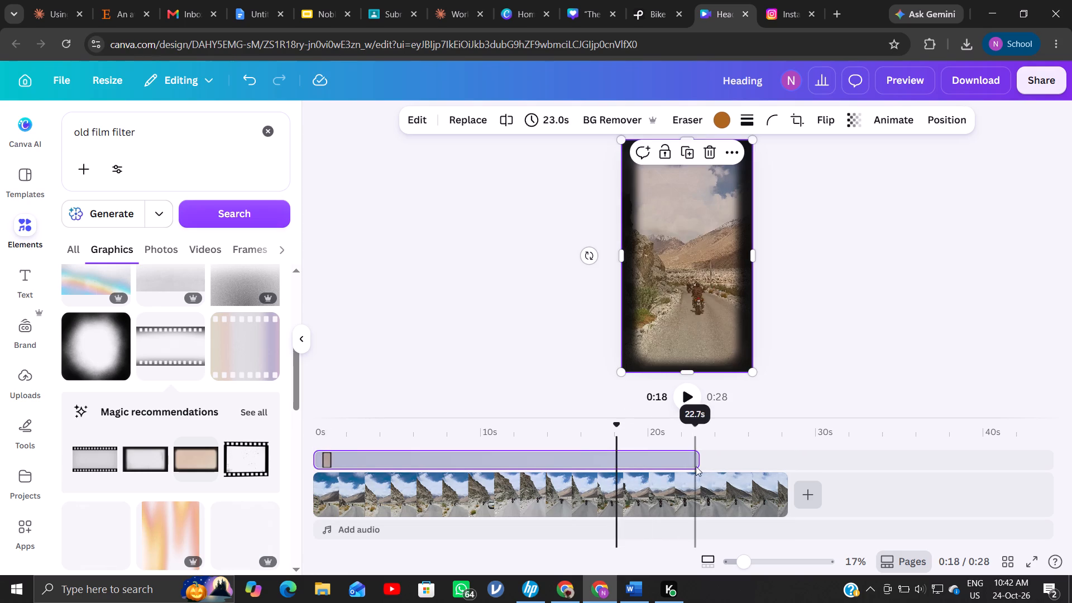
left_click_drag(694, 455, 778, 457)
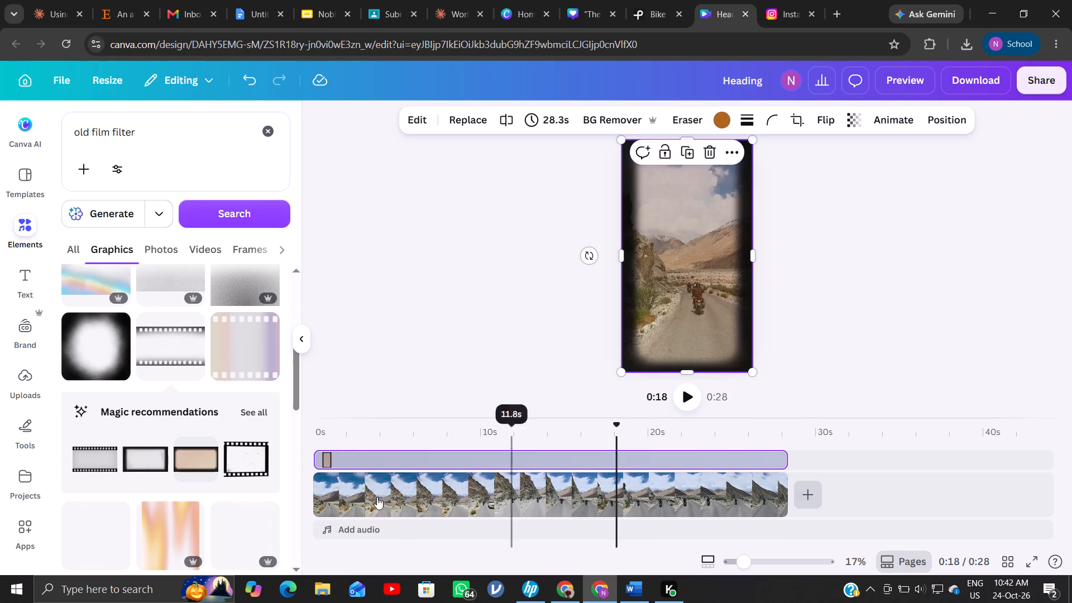
Play the video from the start with the brown film frame overlay in place.
left_click(308, 503)
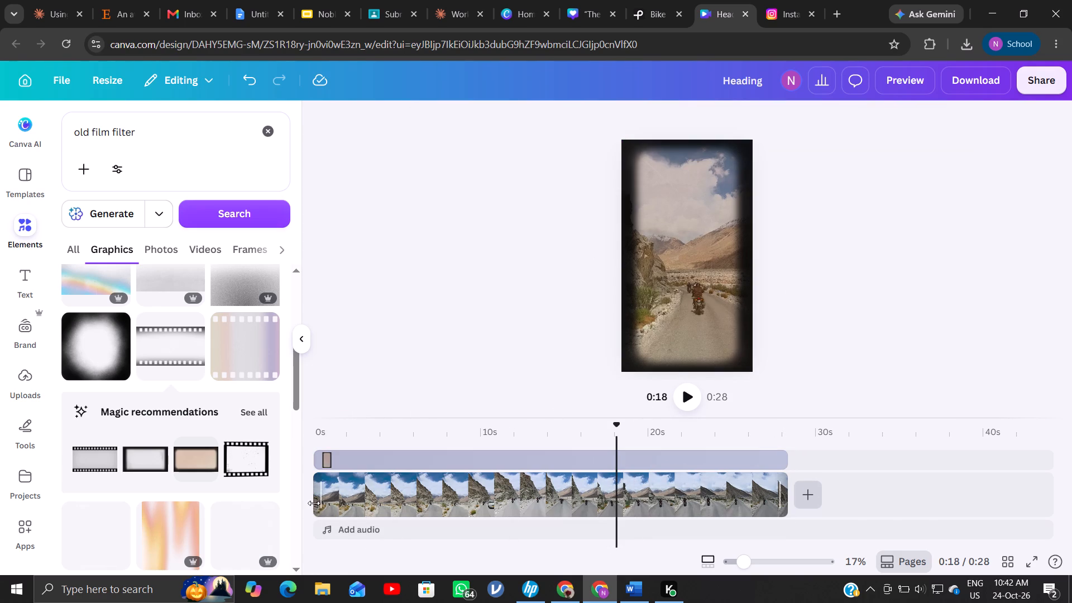
left_click(314, 503)
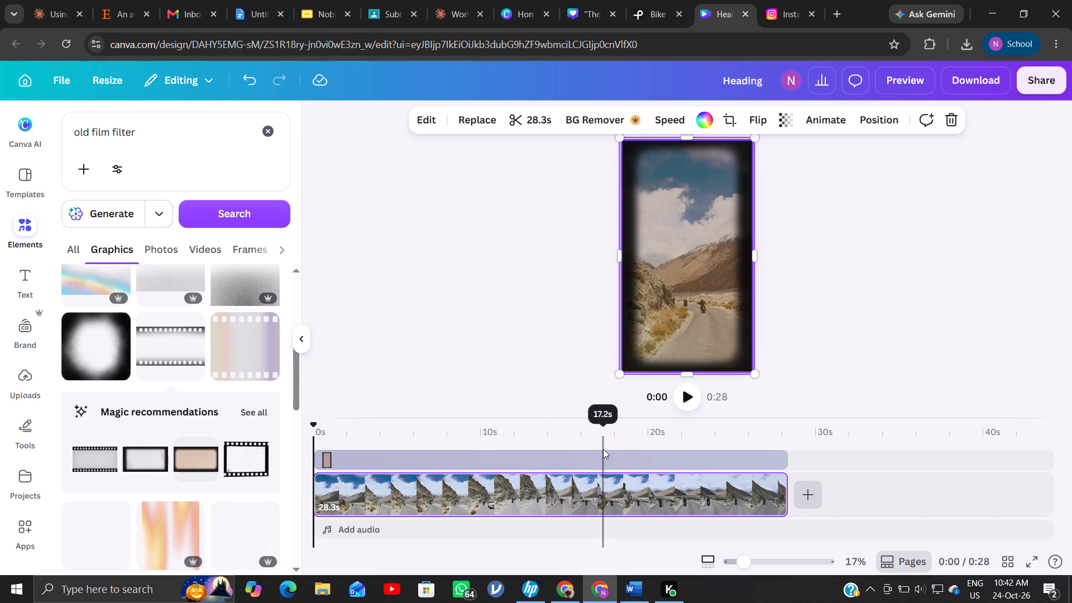
left_click(685, 404)
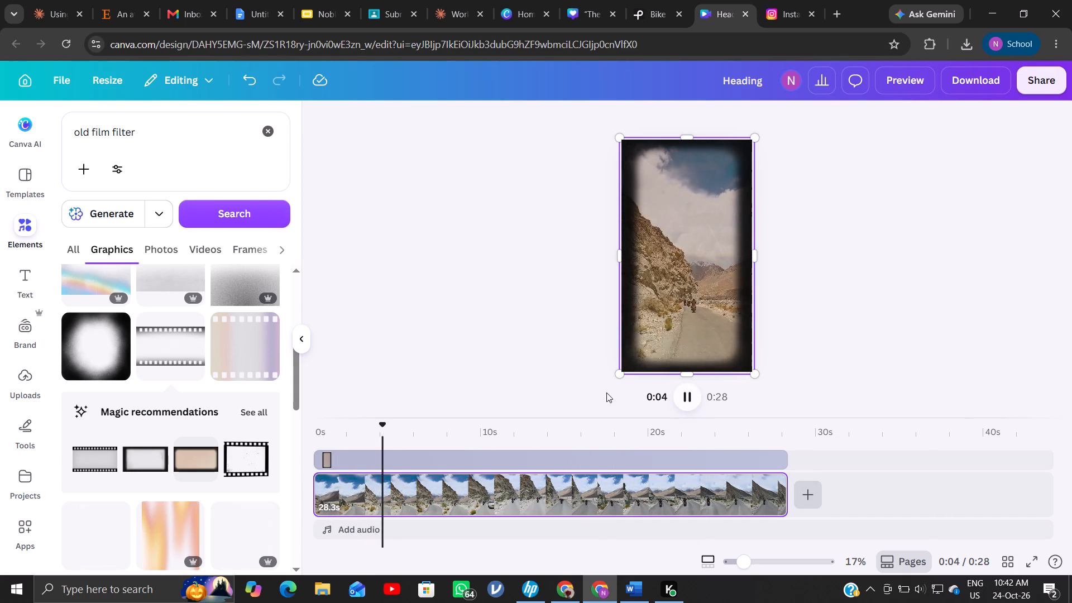
scroll(237, 443, "down", 3)
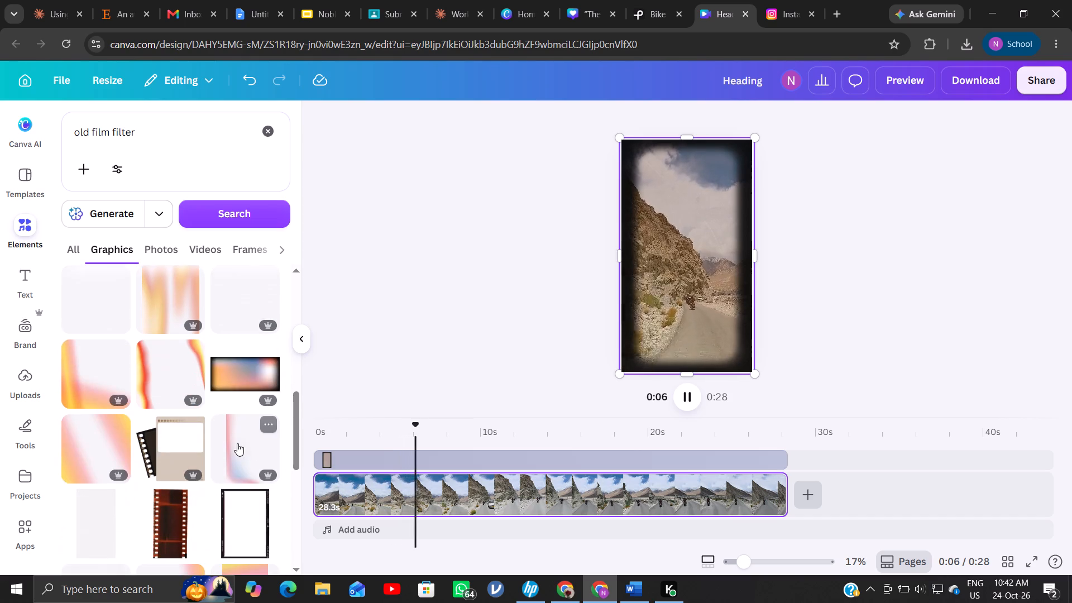
scroll(237, 443, "down", 4)
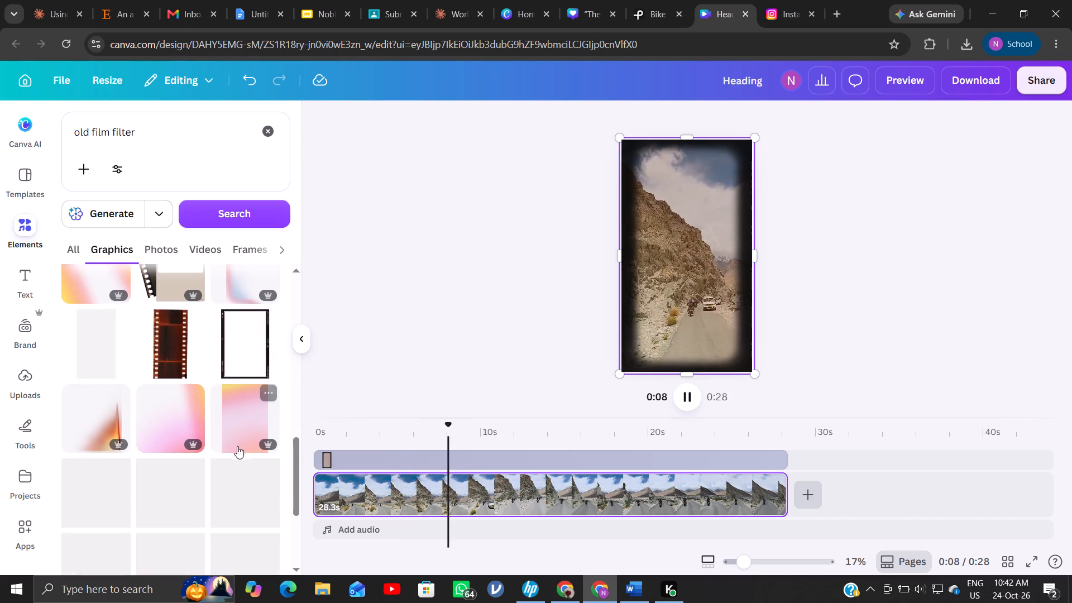
scroll(237, 446, "down", 3)
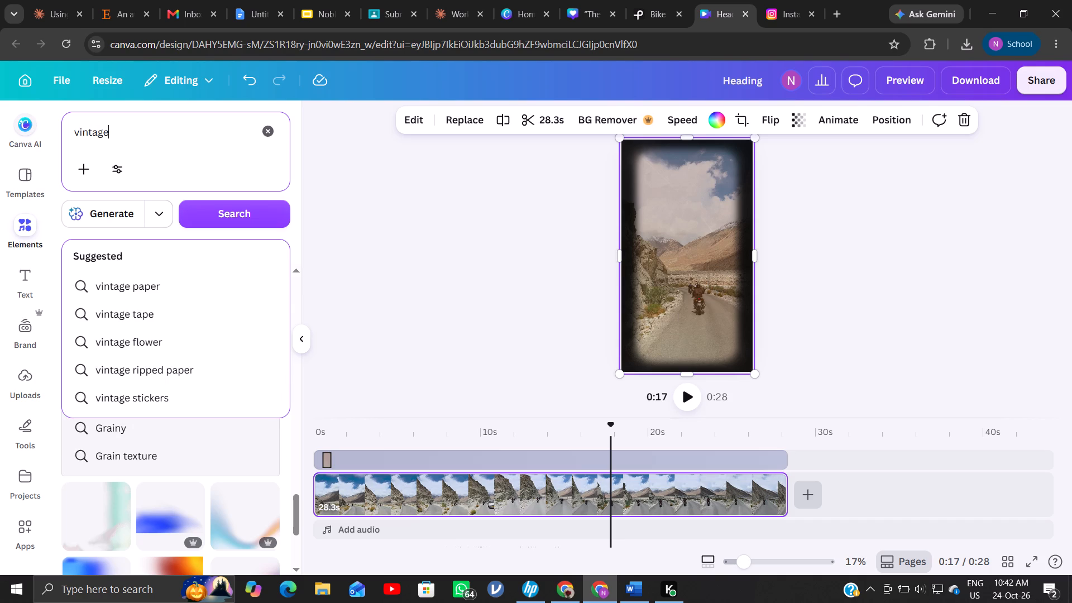
key("Return")
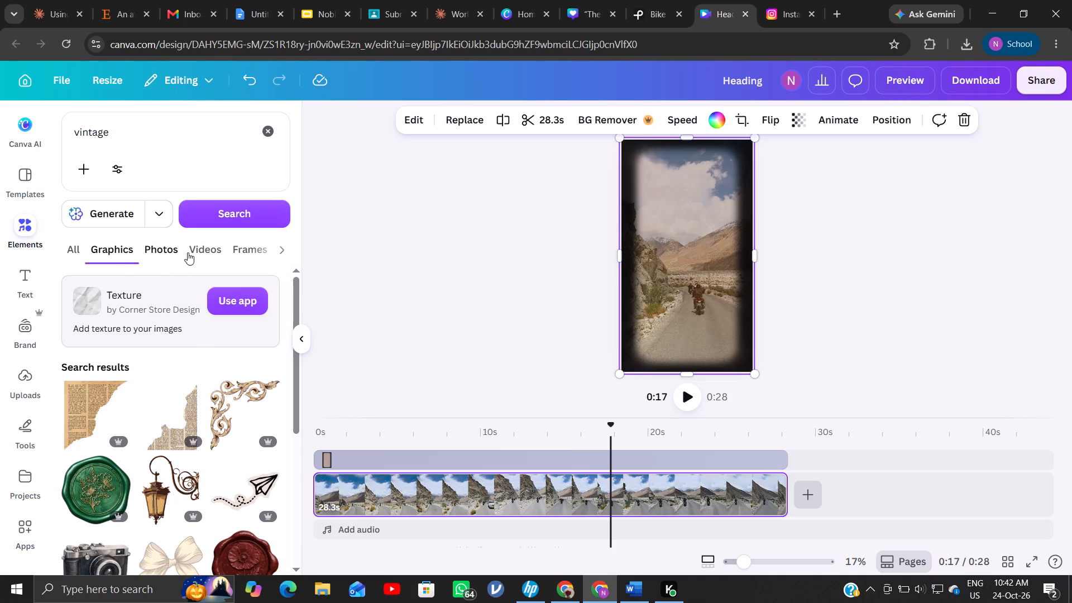
Refine the graphics search to "vintage film".
left_click(162, 143)
left_click(157, 123)
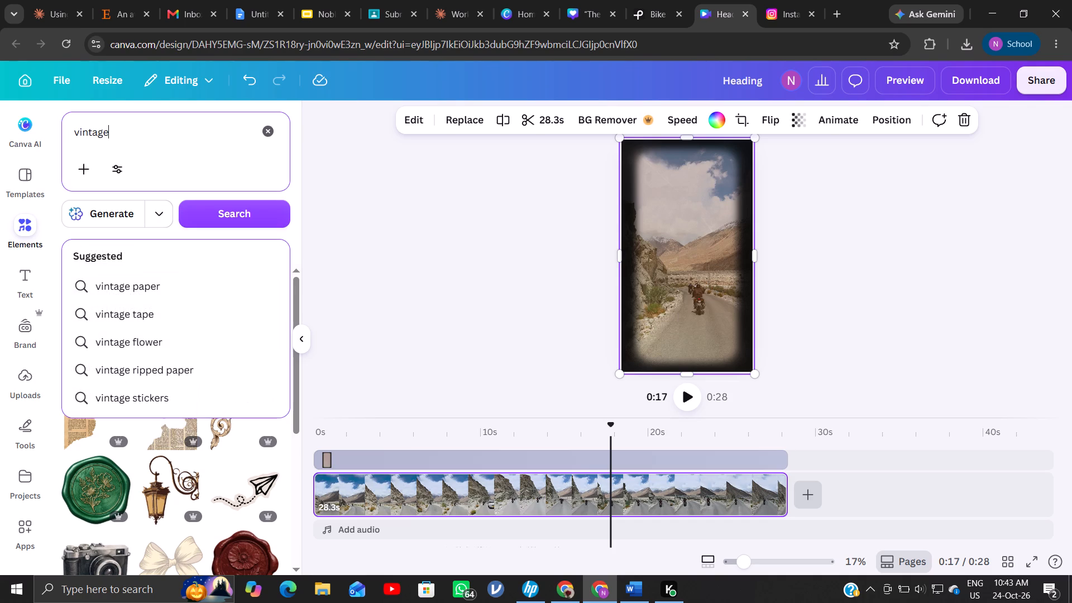
key("space")
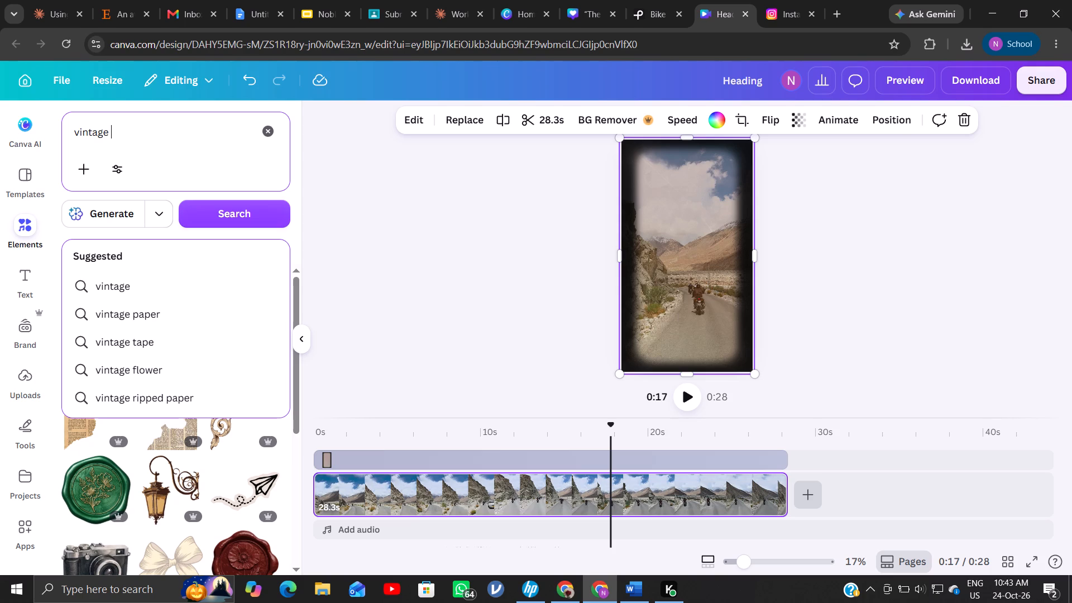
type("filme")
key("BackSpace")
key("Return")
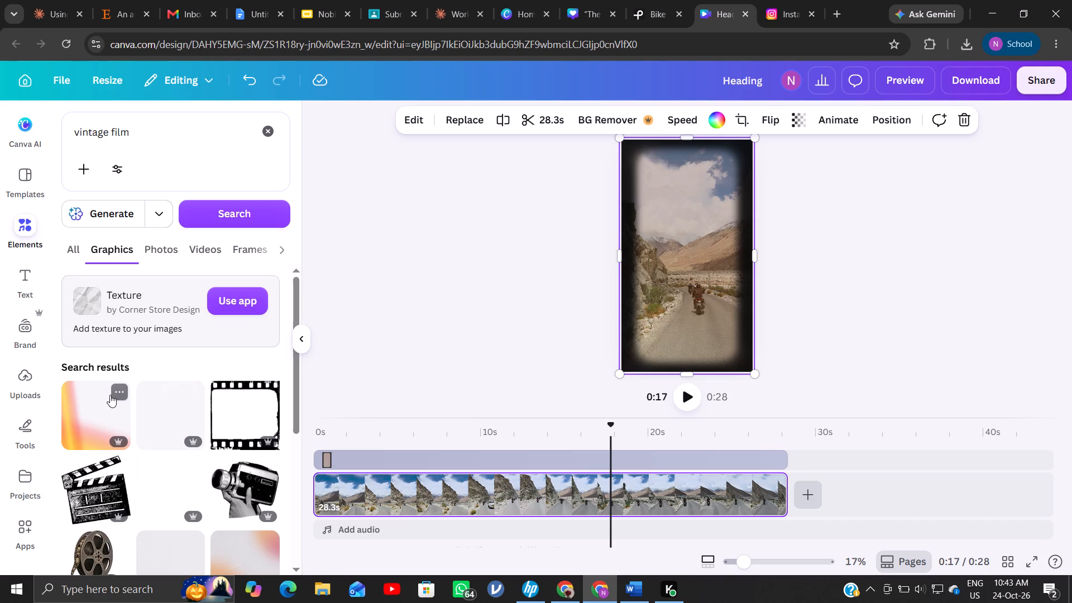
Add the landscape black film frame from the results, and the portrait black frame with yellow edge markings from its full recommendations.
scroll(110, 395, "down", 6)
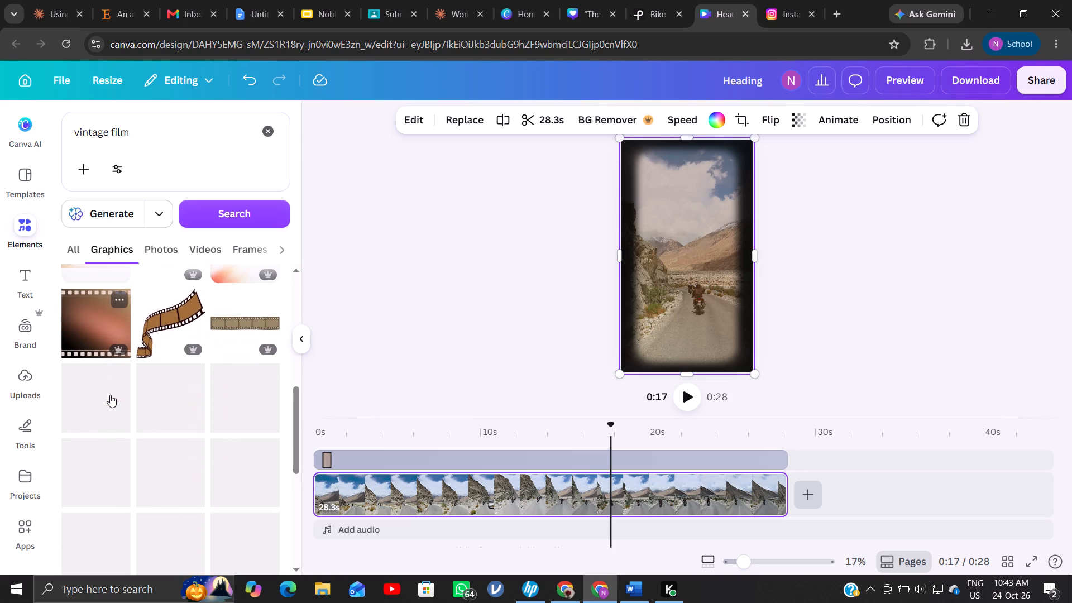
scroll(110, 395, "down", 1)
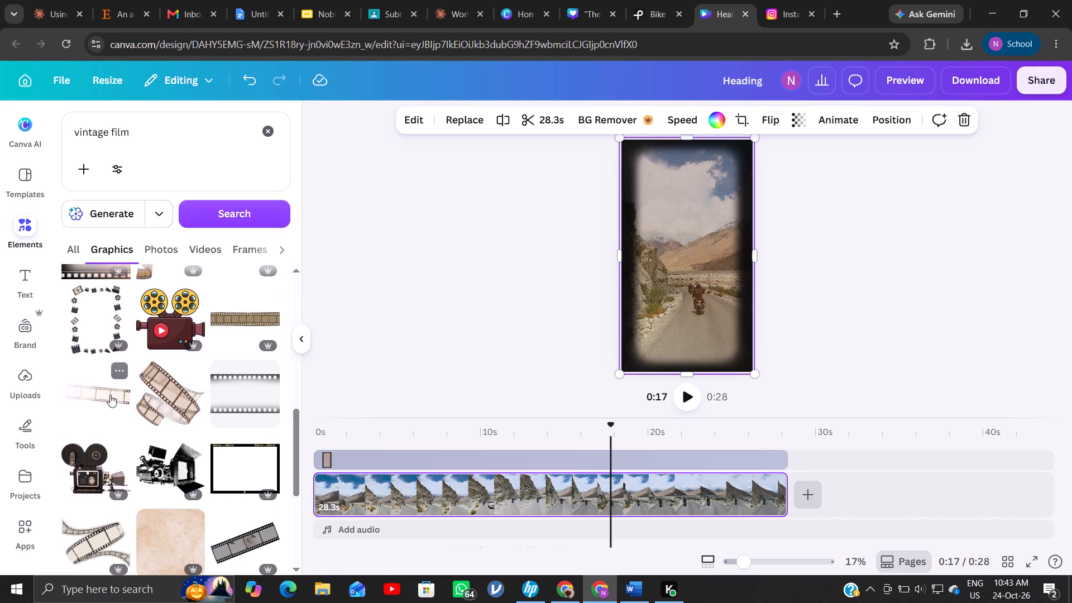
scroll(110, 395, "down", 2)
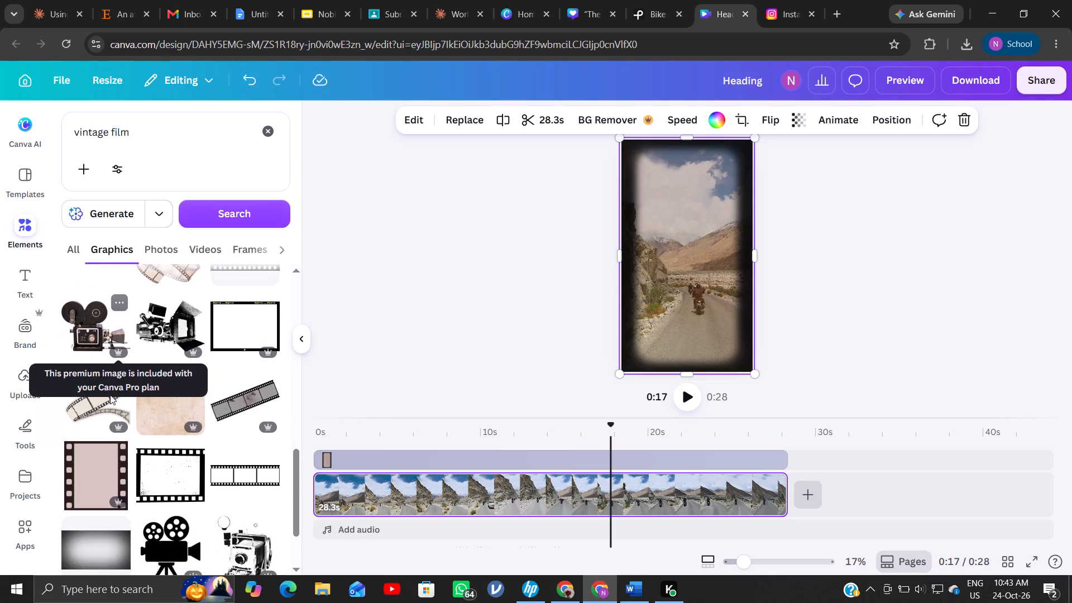
scroll(110, 395, "down", 1)
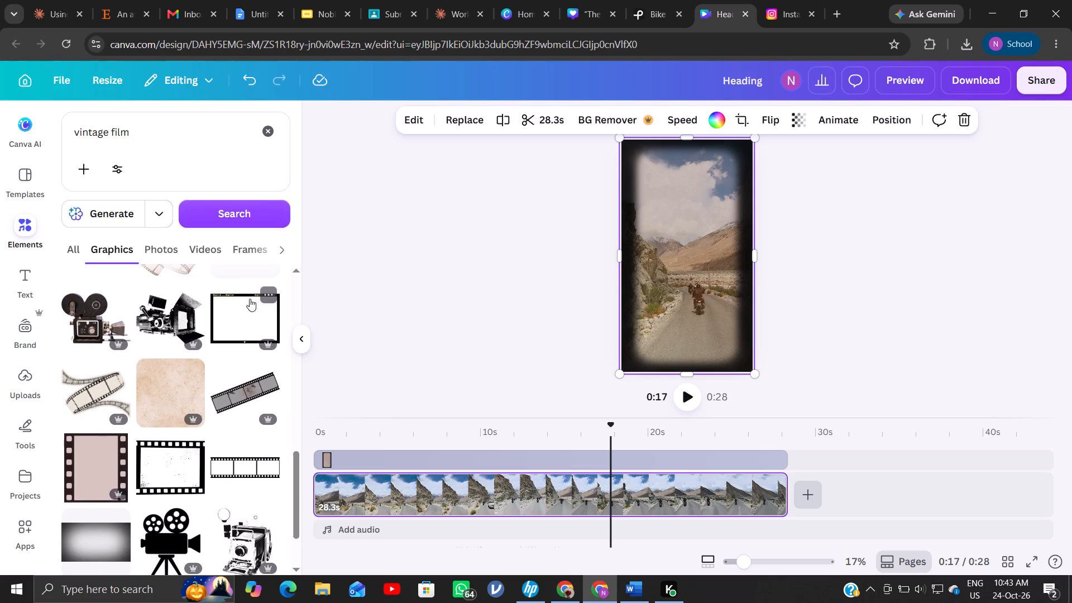
left_click(248, 307)
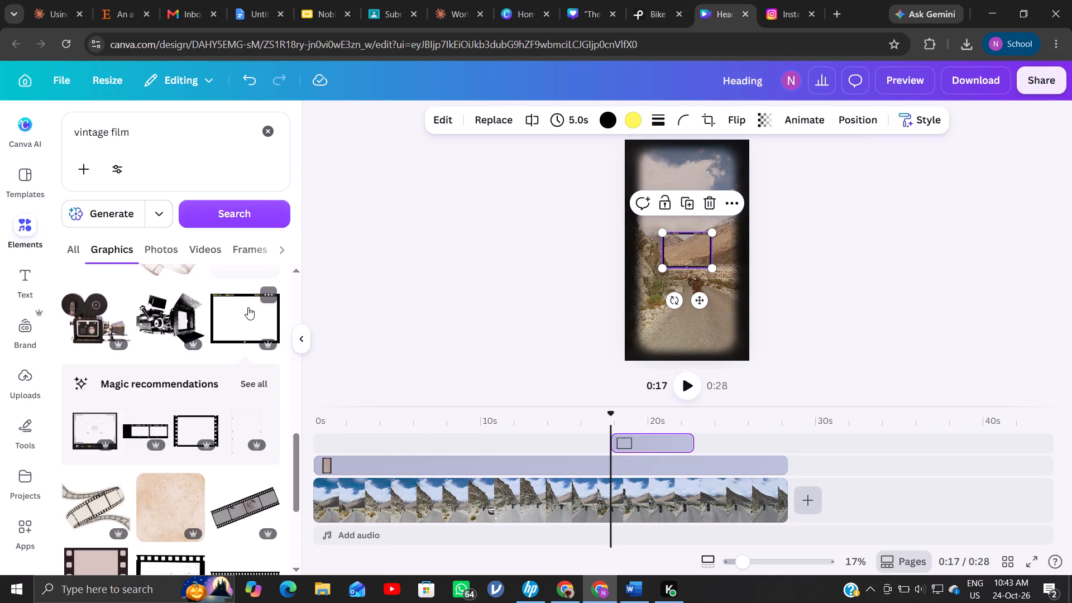
left_click(250, 384)
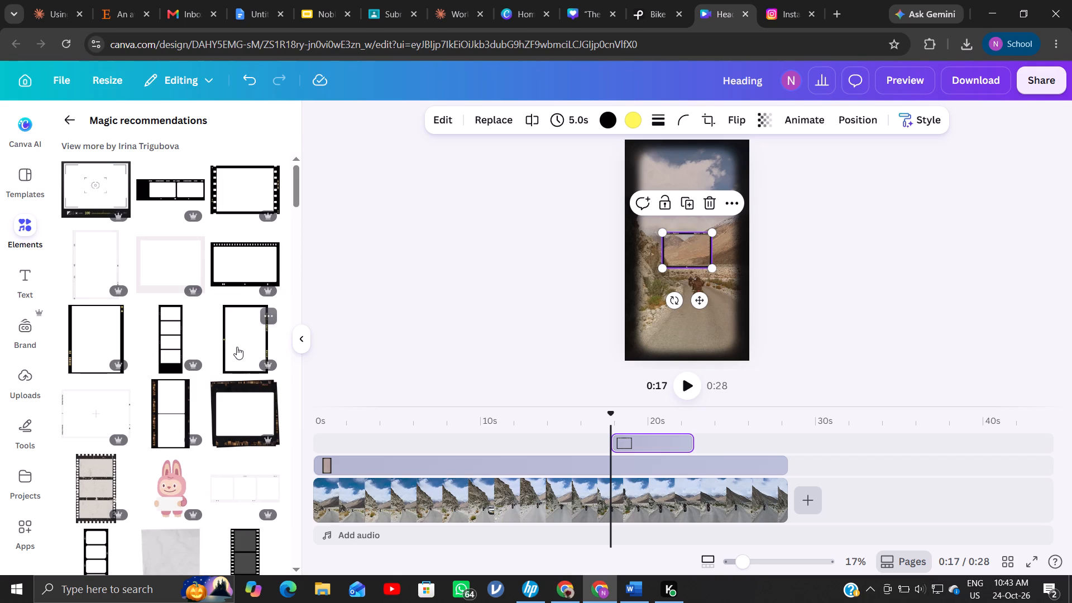
left_click(237, 347)
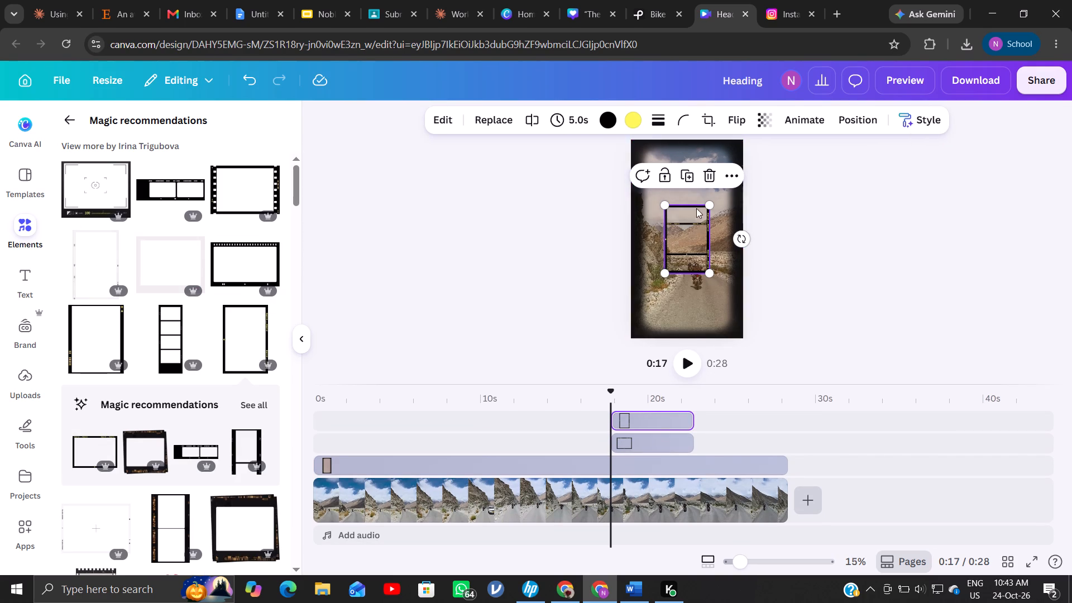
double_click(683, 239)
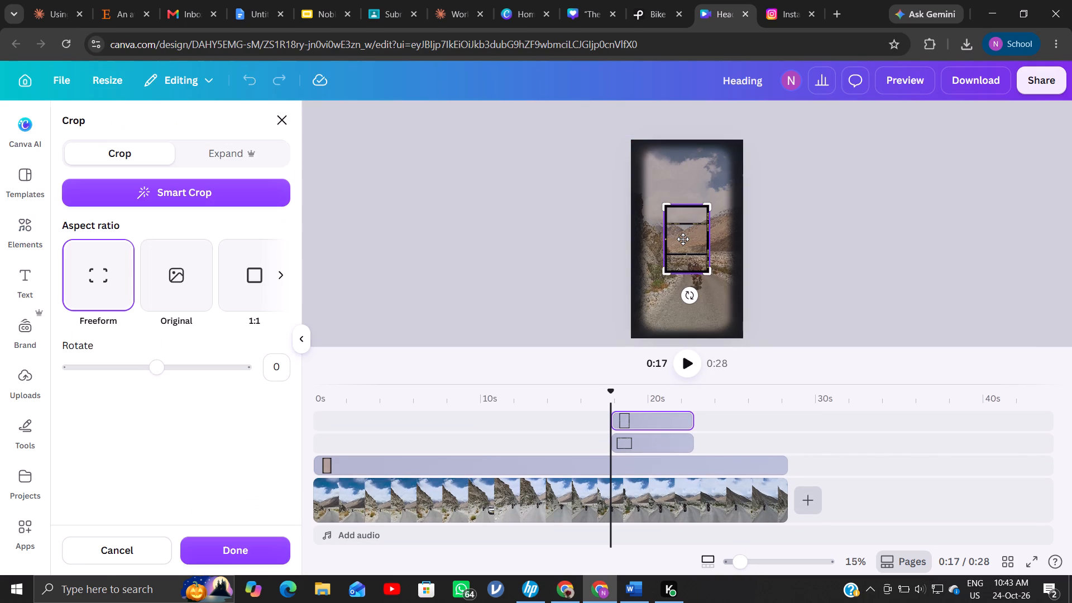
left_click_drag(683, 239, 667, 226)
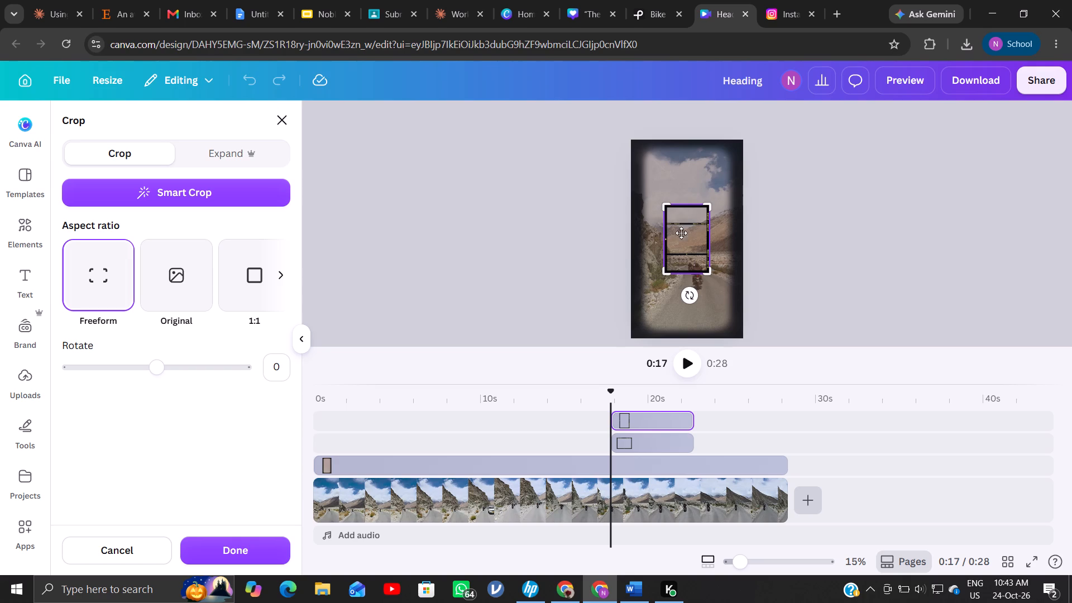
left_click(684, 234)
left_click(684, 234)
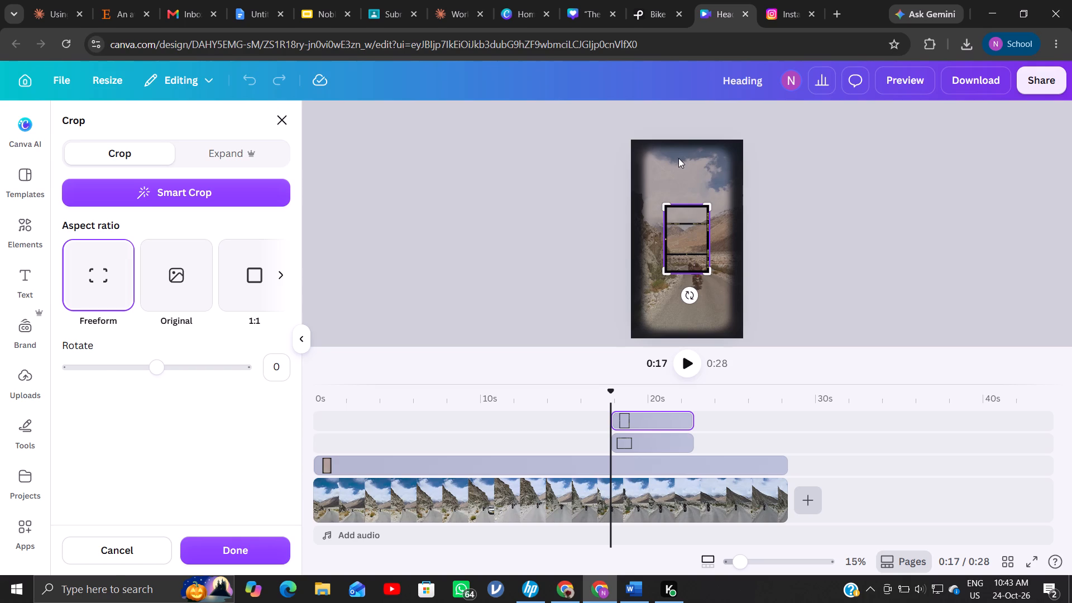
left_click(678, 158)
Move the portrait black frame off the landscape one toward the page's upper-left area, and delete the landscape frame.
left_click_drag(698, 238, 670, 243)
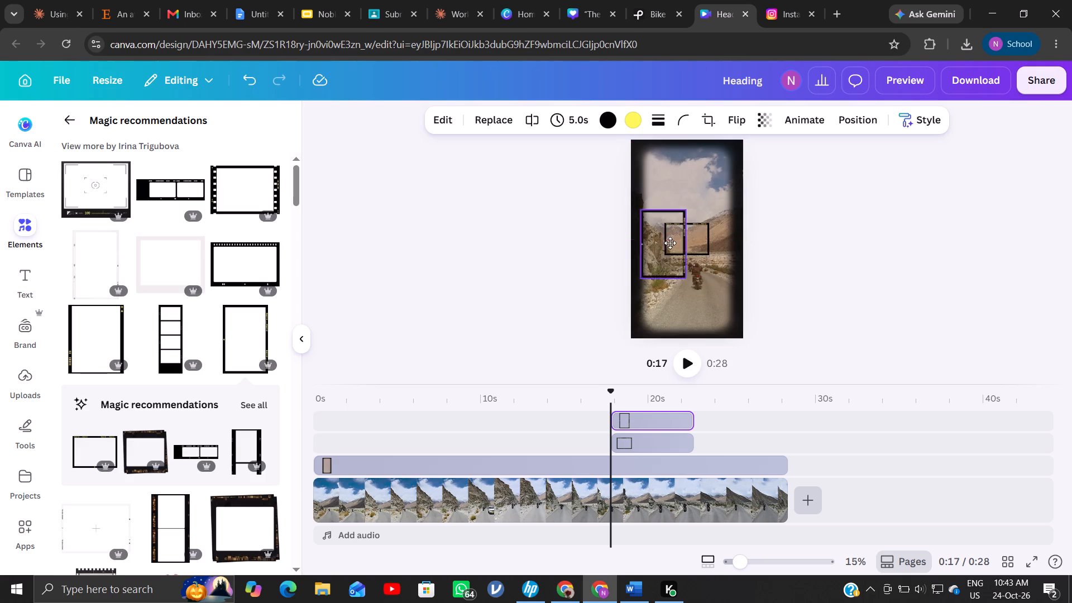
left_click_drag(670, 243, 660, 200)
left_click(692, 234)
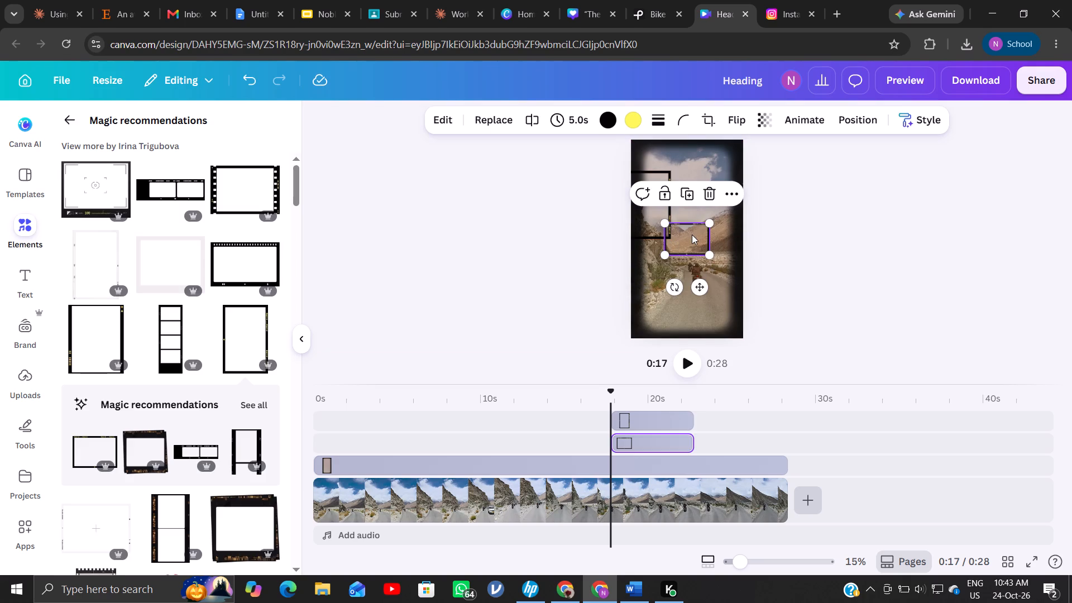
key("Delete")
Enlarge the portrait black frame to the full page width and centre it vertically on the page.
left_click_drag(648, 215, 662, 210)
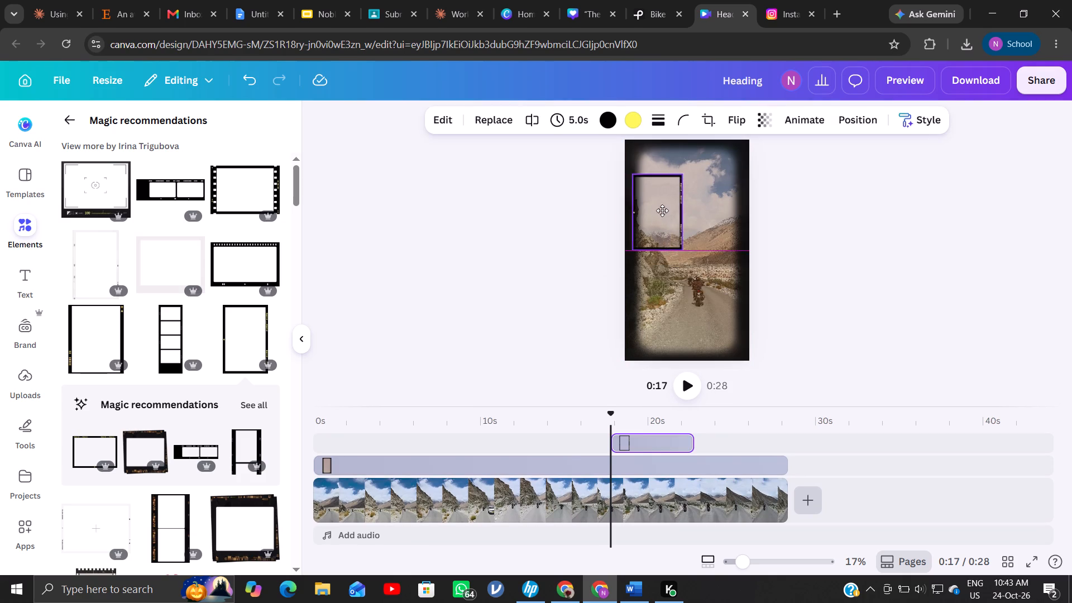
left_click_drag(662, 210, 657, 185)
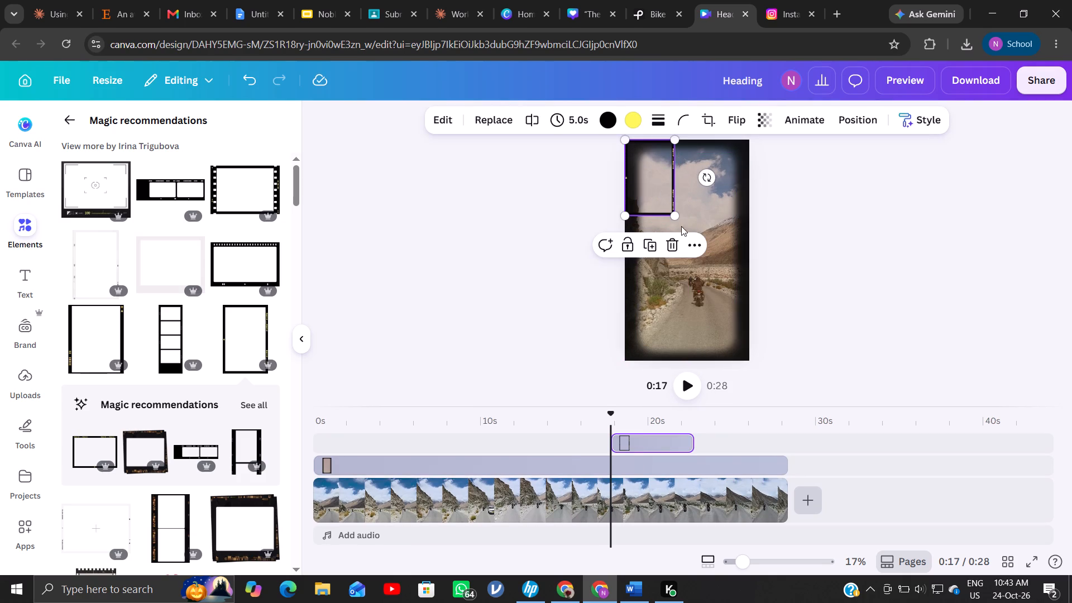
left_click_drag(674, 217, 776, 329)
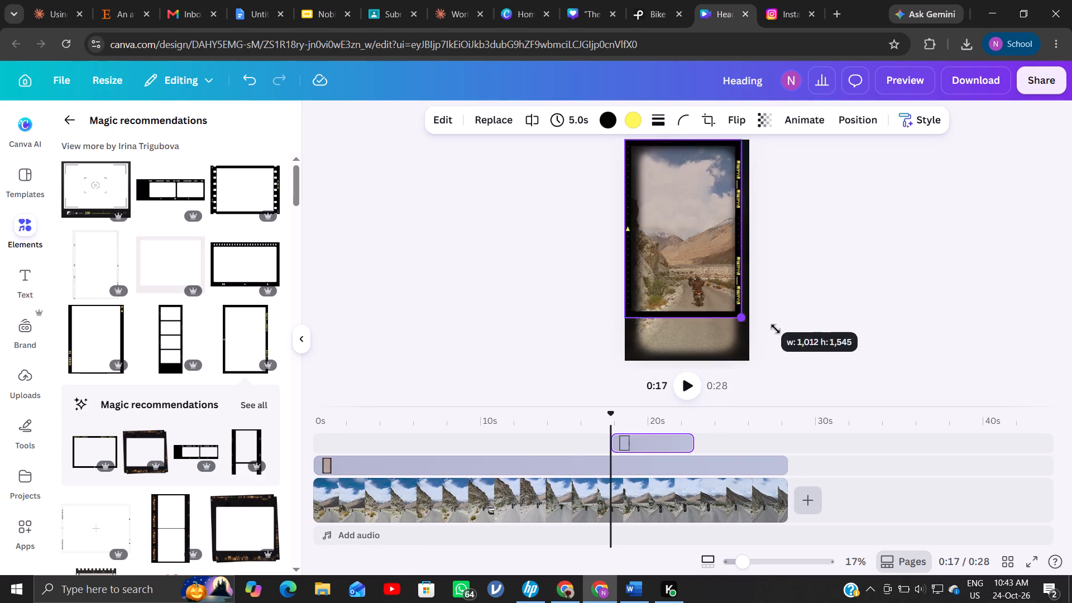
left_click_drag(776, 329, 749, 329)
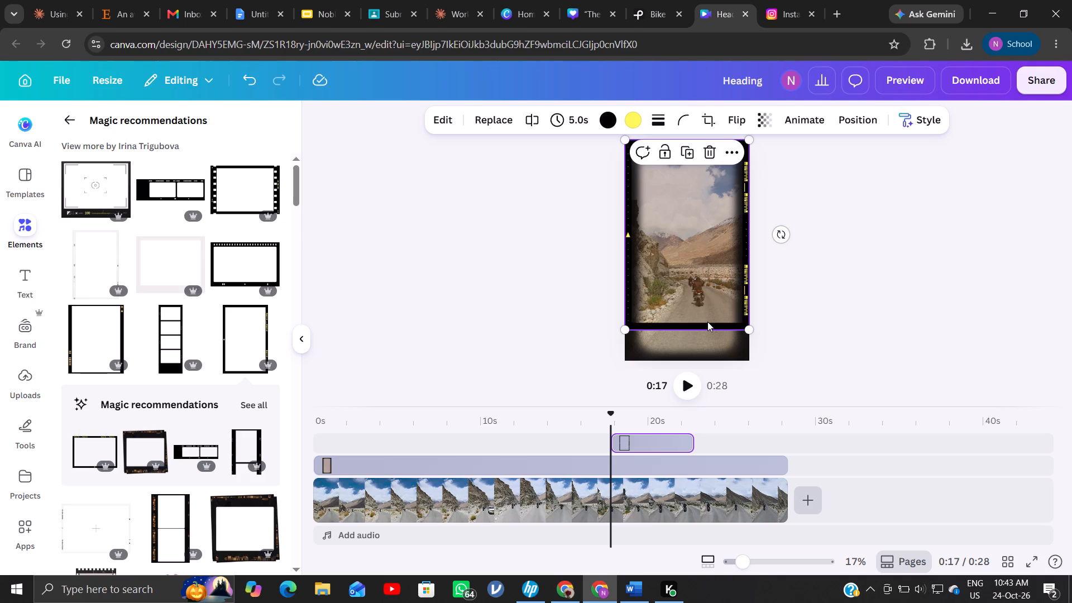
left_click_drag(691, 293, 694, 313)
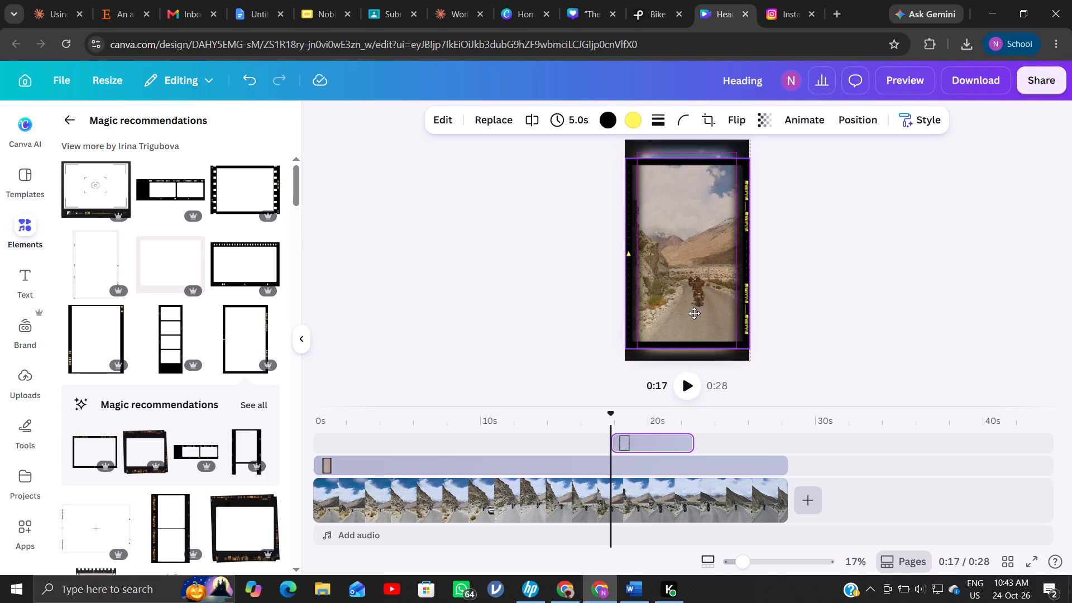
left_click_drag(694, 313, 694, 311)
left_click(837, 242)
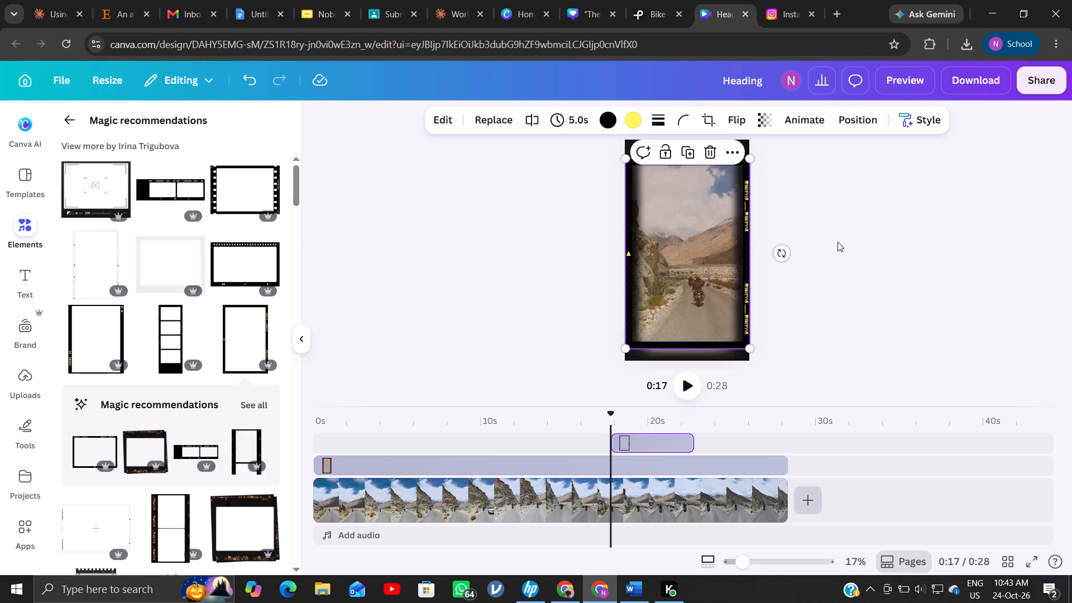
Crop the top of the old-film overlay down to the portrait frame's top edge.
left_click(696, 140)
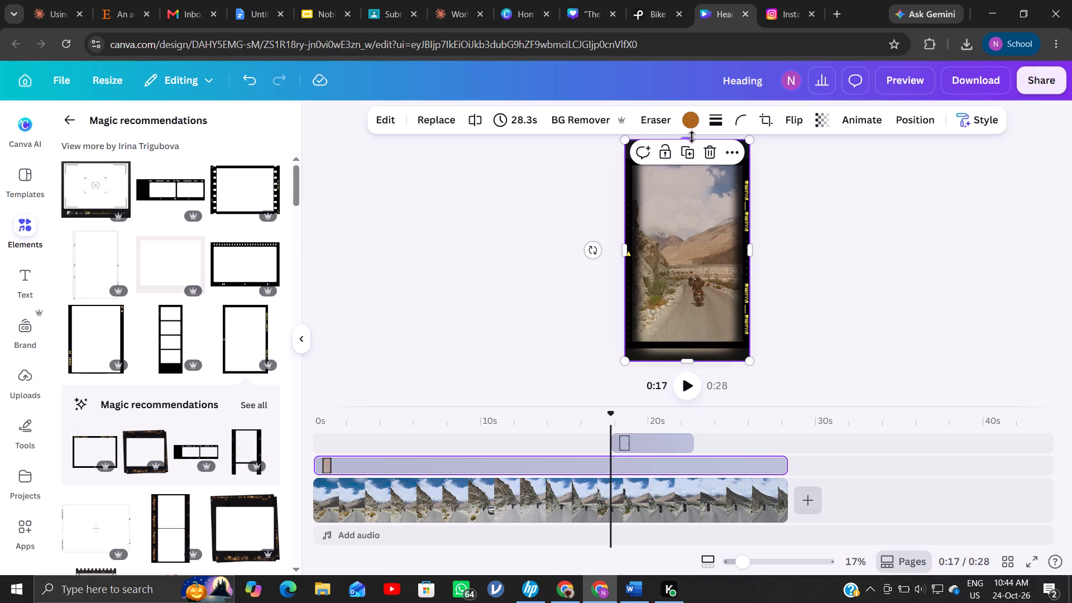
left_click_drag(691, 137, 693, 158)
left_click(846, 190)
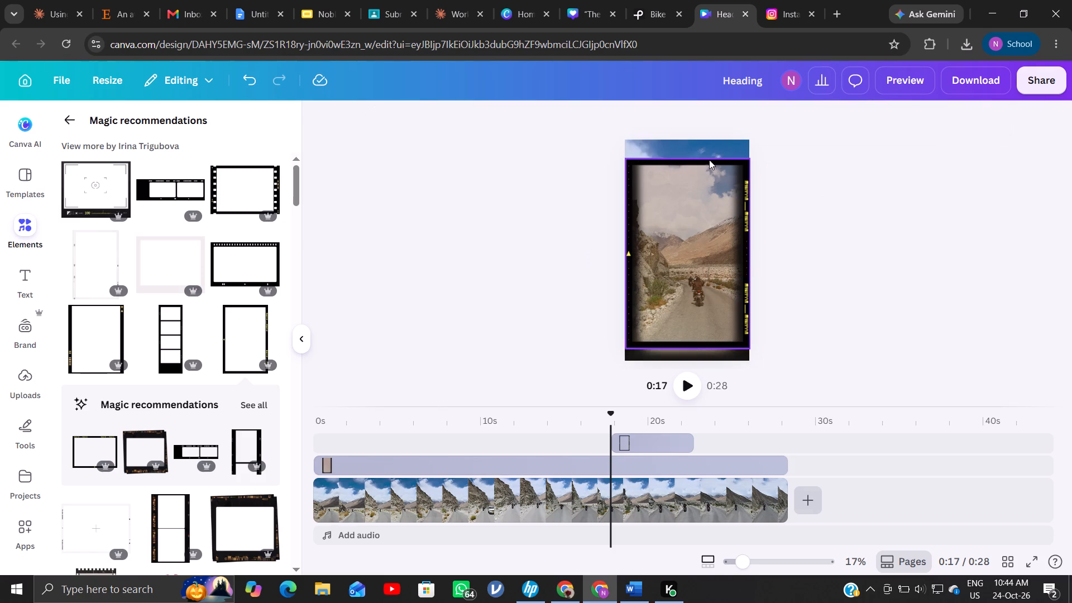
Crop the top of the motorcycle clip down to the portrait frame's top edge.
left_click(698, 149)
left_click_drag(688, 138, 690, 154)
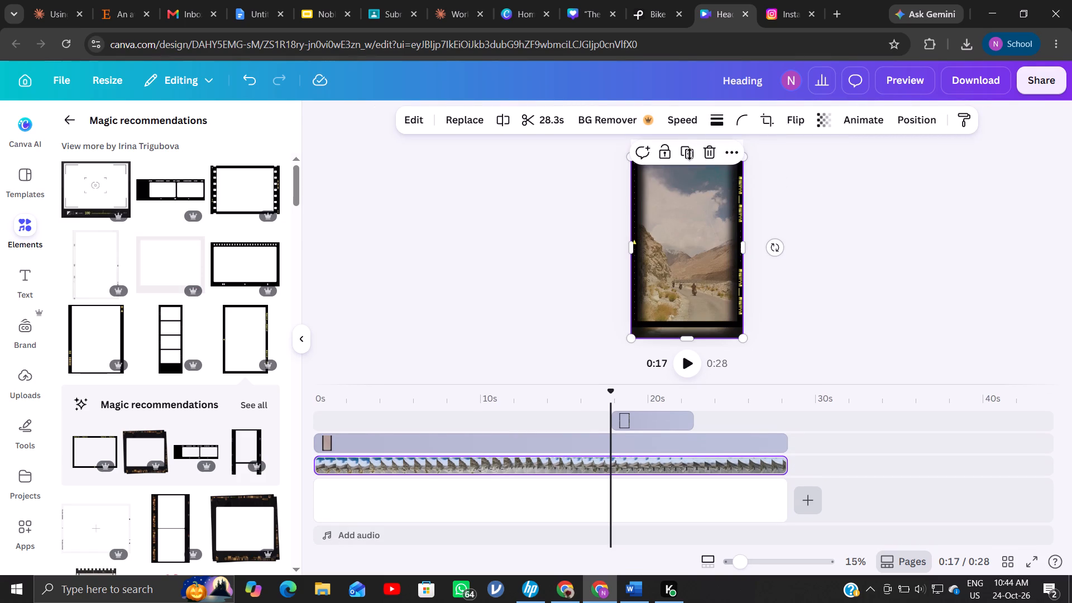
left_click(787, 247)
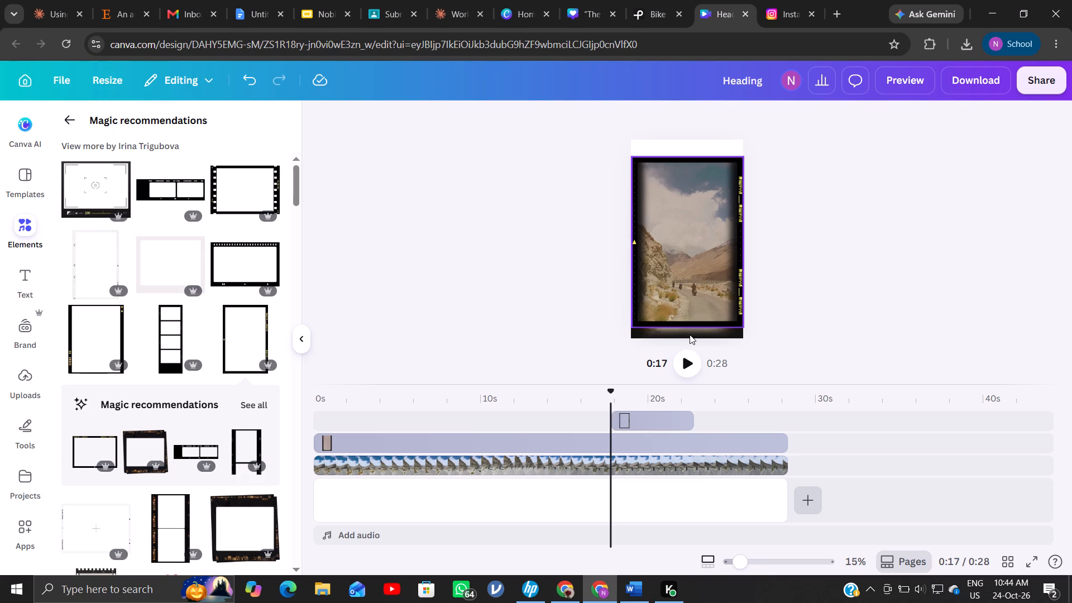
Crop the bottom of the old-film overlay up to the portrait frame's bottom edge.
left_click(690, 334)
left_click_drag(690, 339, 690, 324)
Delete the portrait black frame and the old-film overlay from the video page.
left_click(688, 264)
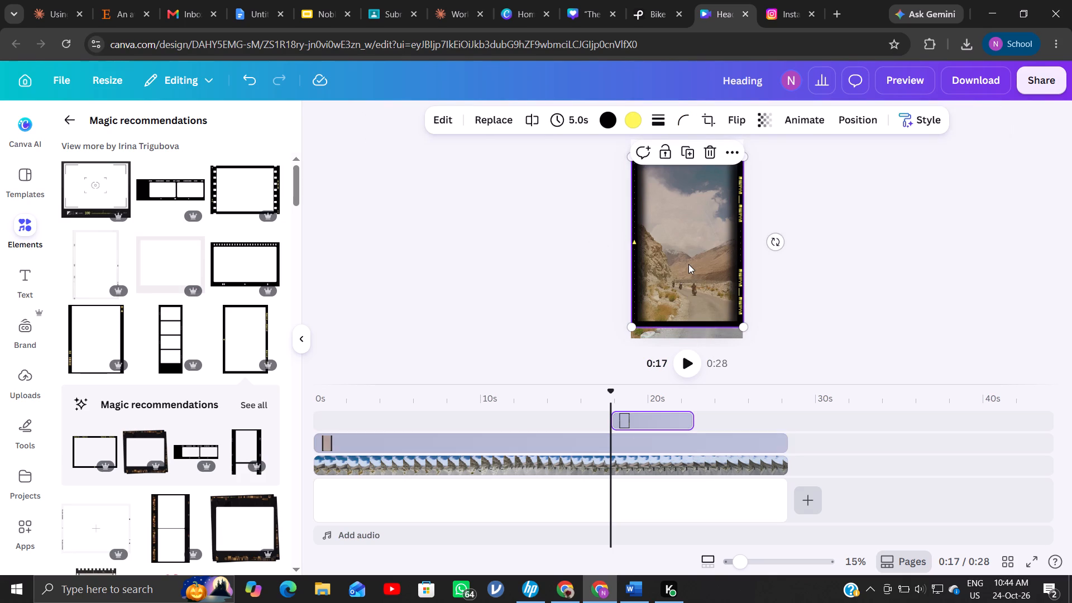
key("Delete")
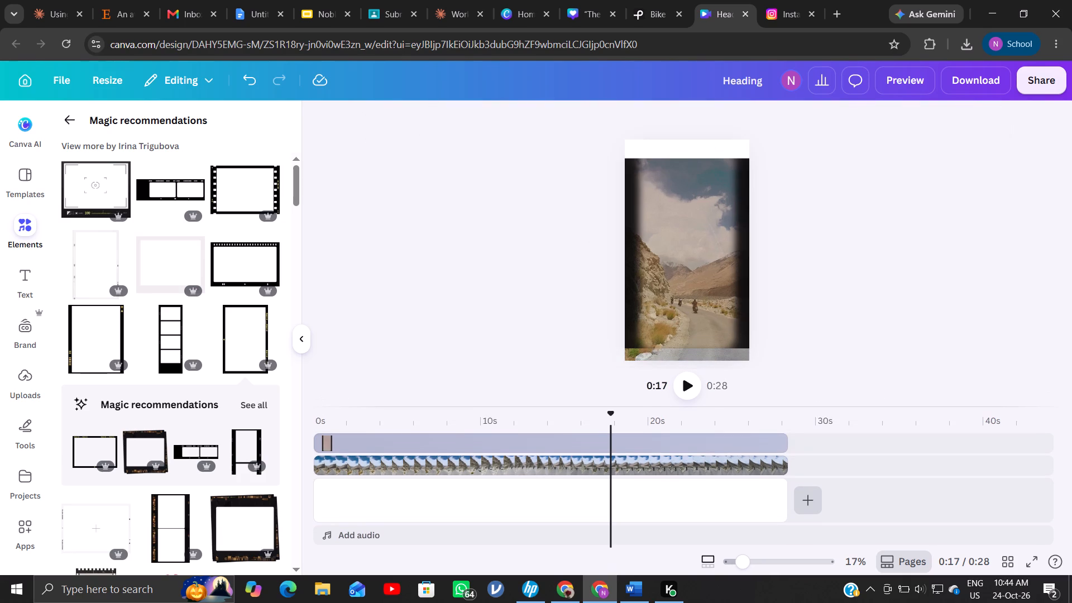
left_click(692, 279)
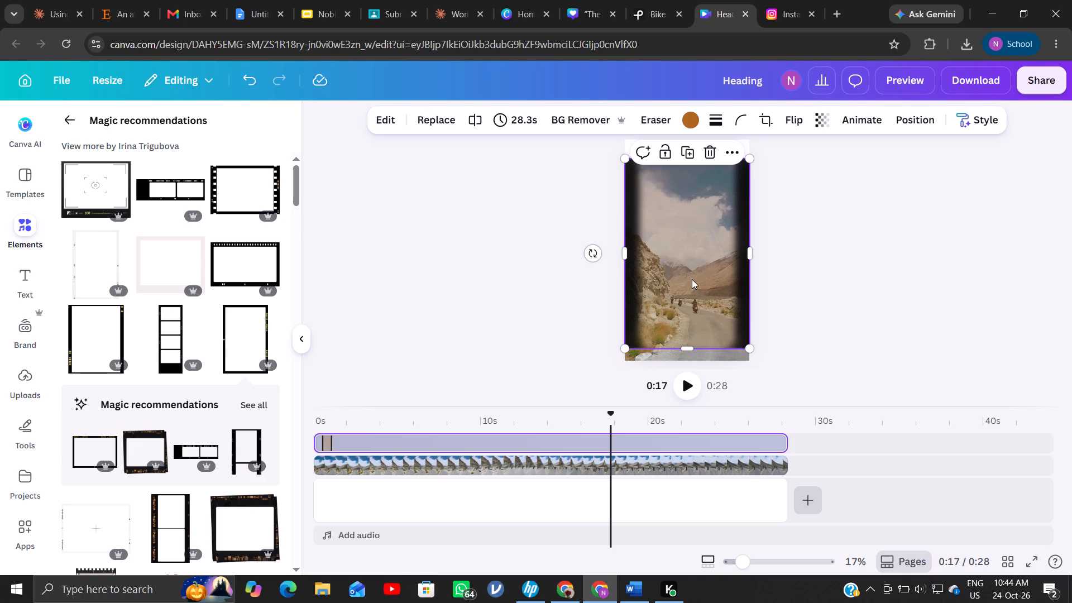
key("Delete")
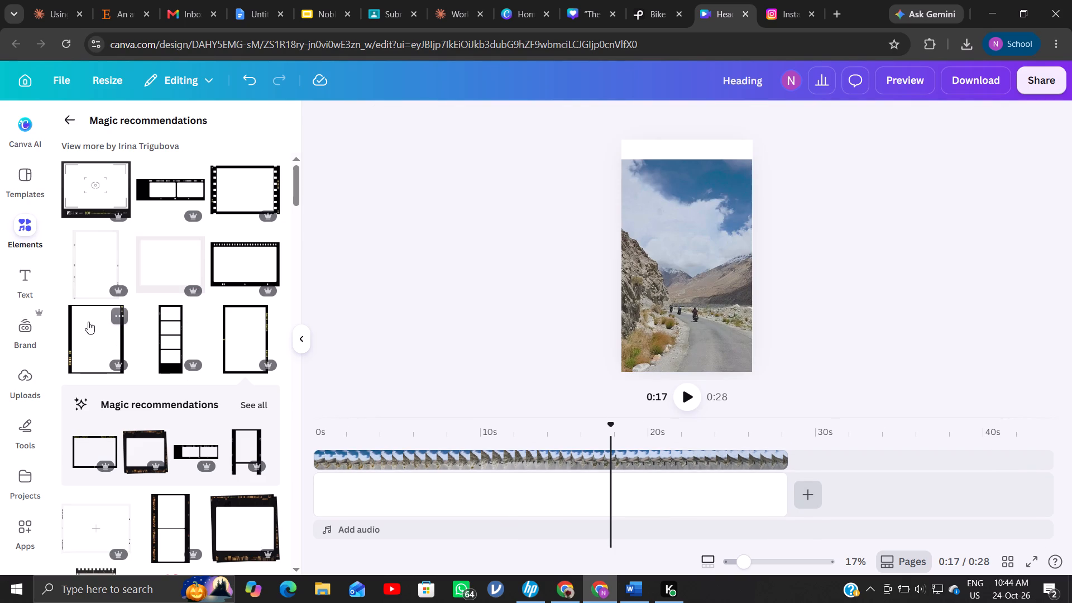
Browse the magic recommendations for another film frame that suits the vertical clip.
scroll(88, 322, "down", 7)
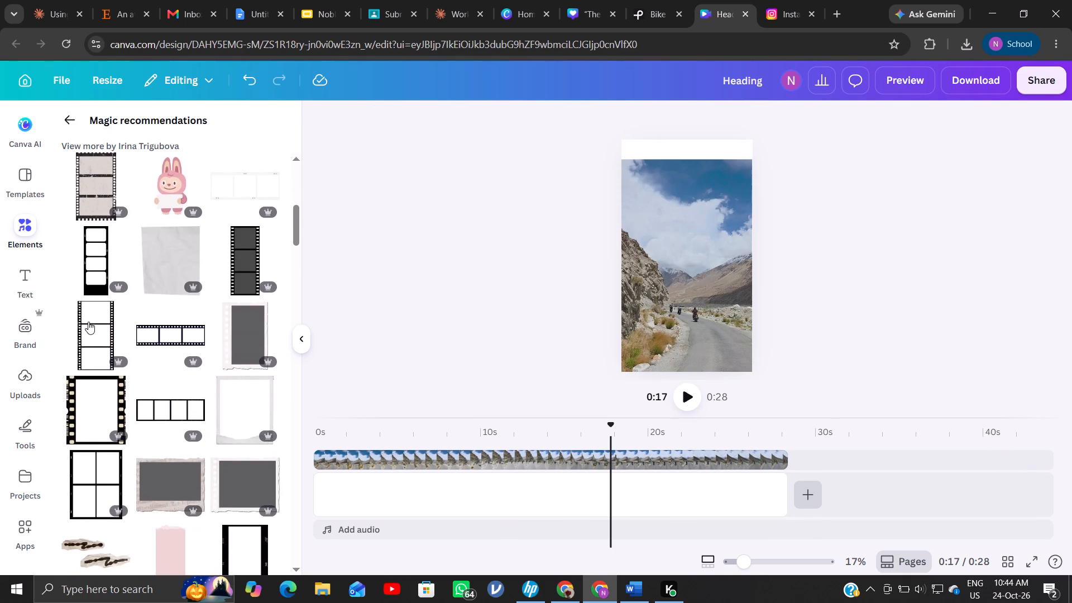
scroll(88, 322, "down", 5)
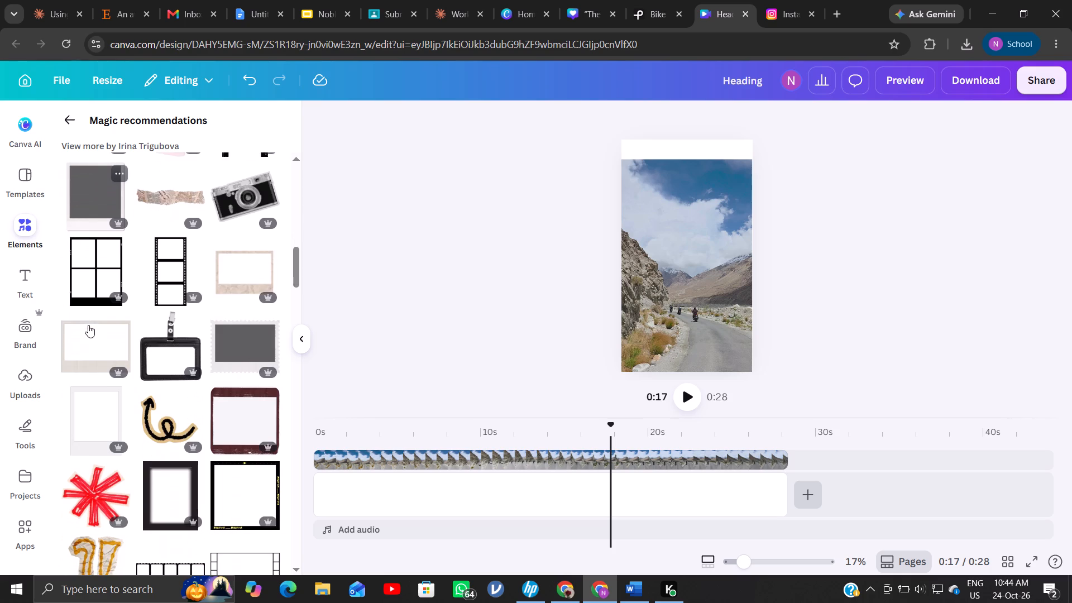
scroll(88, 325, "down", 11)
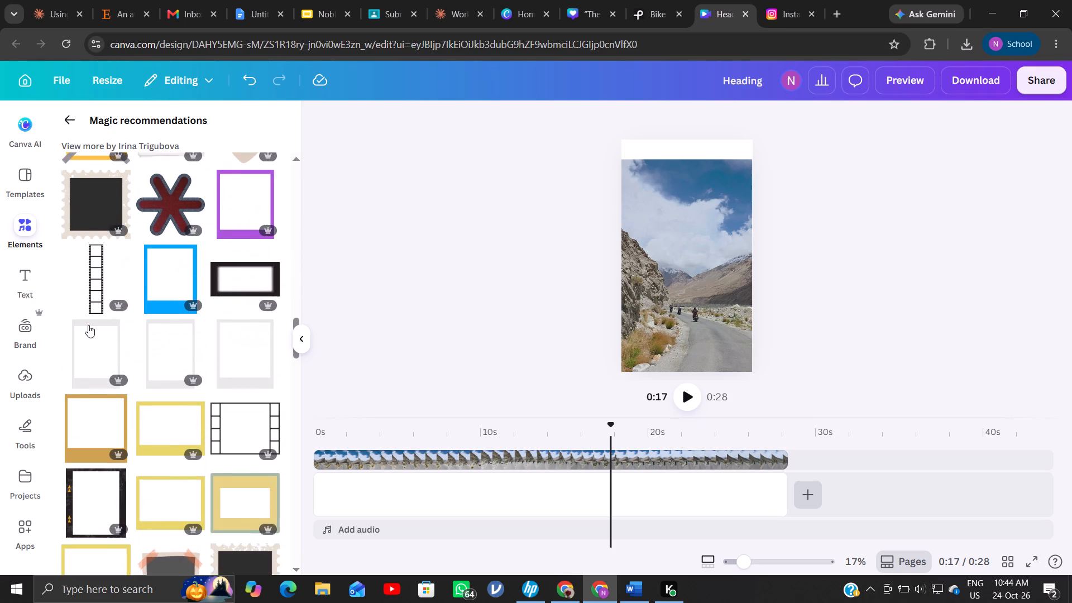
scroll(88, 325, "down", 11)
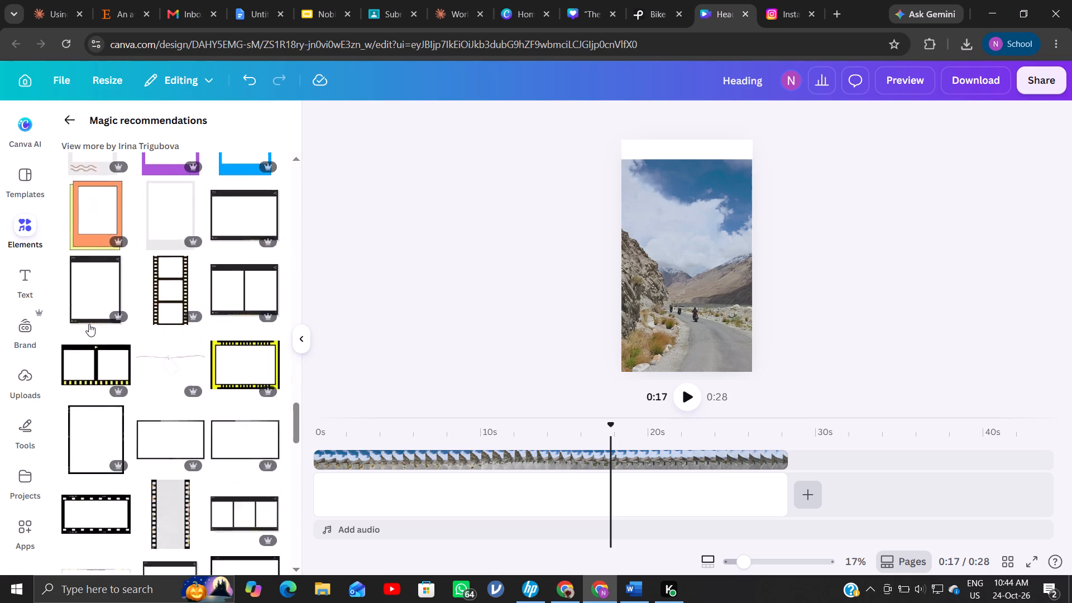
scroll(89, 324, "down", 8)
scroll(89, 324, "up", 19)
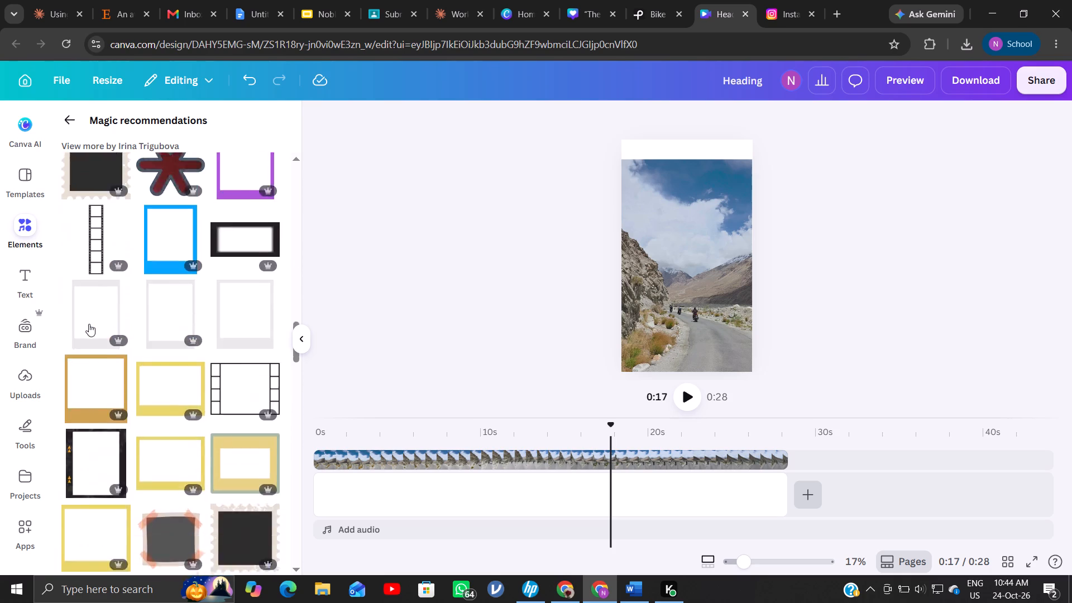
scroll(89, 324, "up", 20)
scroll(89, 324, "up", 1)
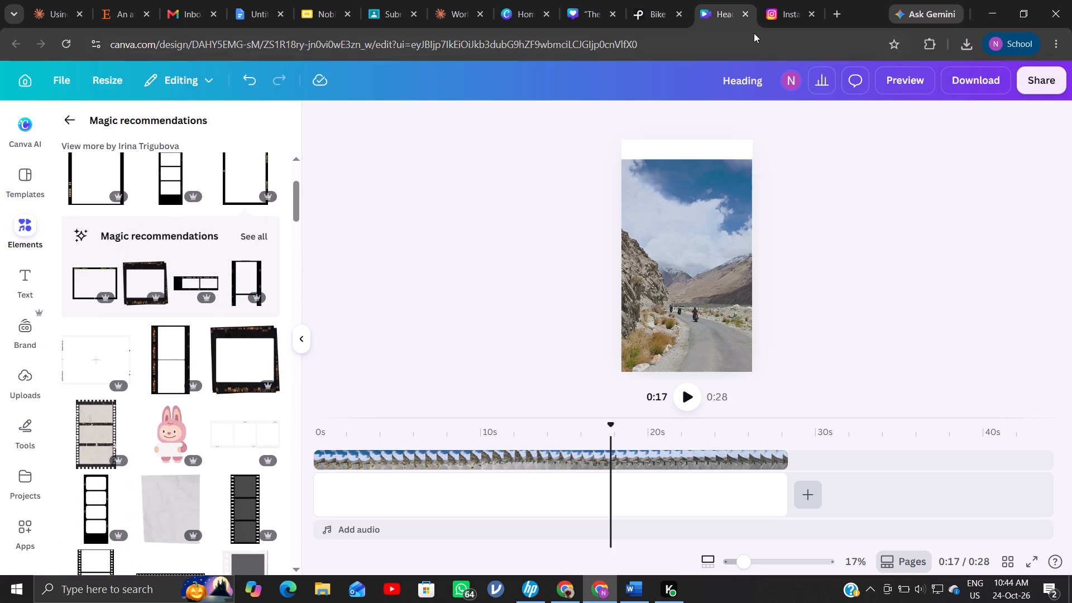
In a new browser tab, enter "how to put filter in can" and run the suggested "how to put filter in canopy humidifier" Google search.
left_click(838, 12)
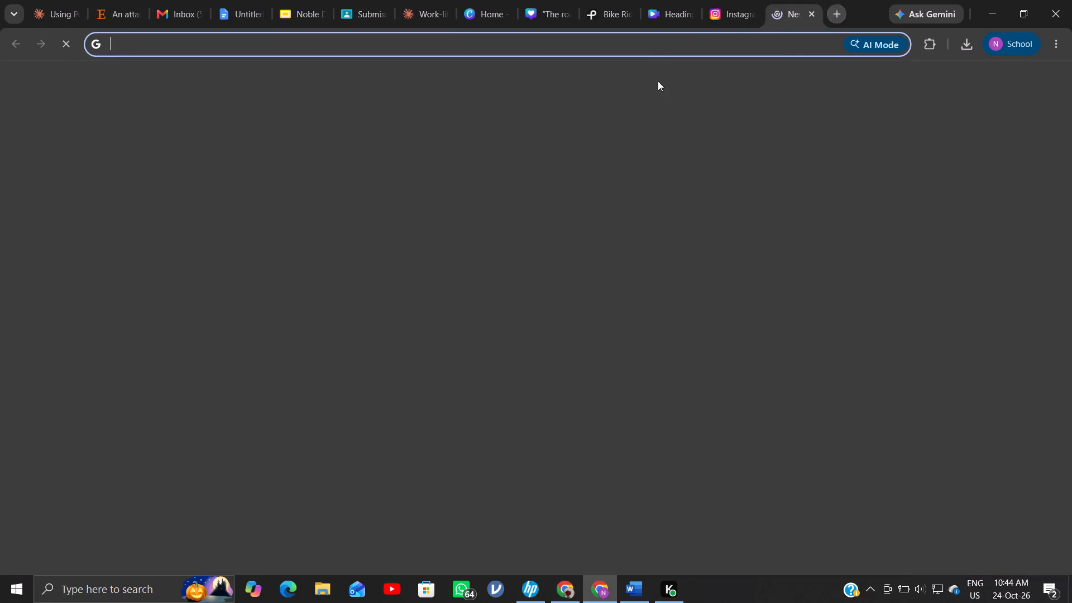
left_click(656, 48)
key("w")
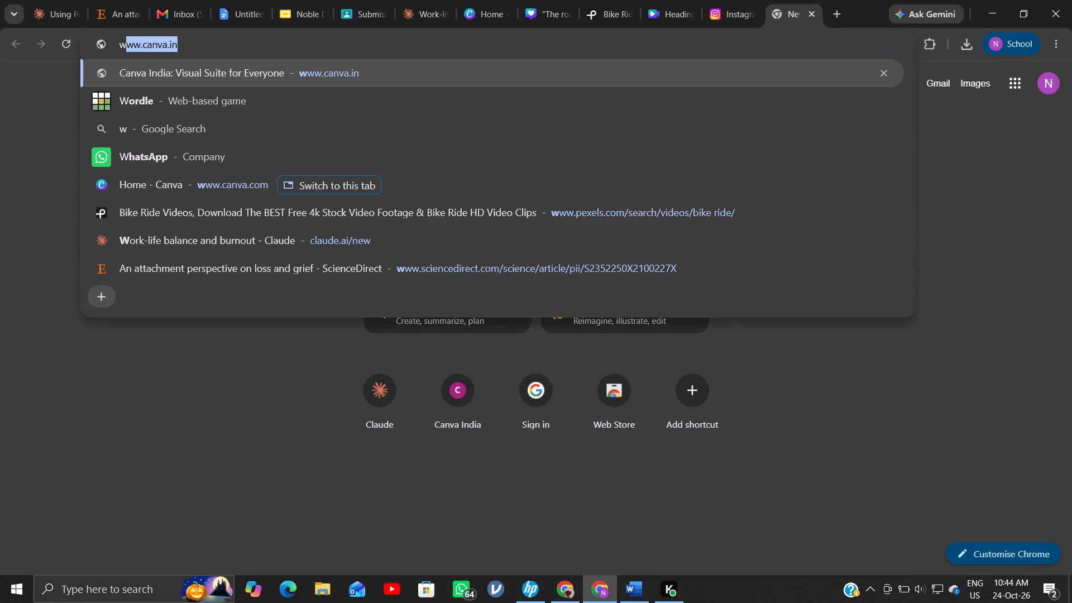
key("BackSpace")
type("how")
key("space")
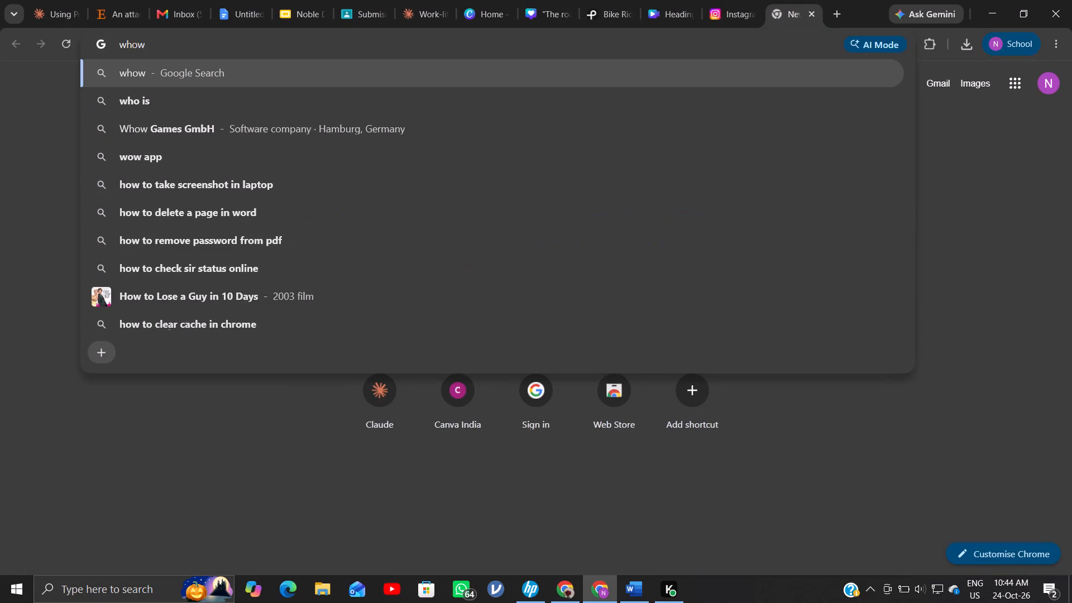
key("BackSpace")
key("BackSpace")
key("BackSpace")
key("BackSpace")
key("BackSpace")
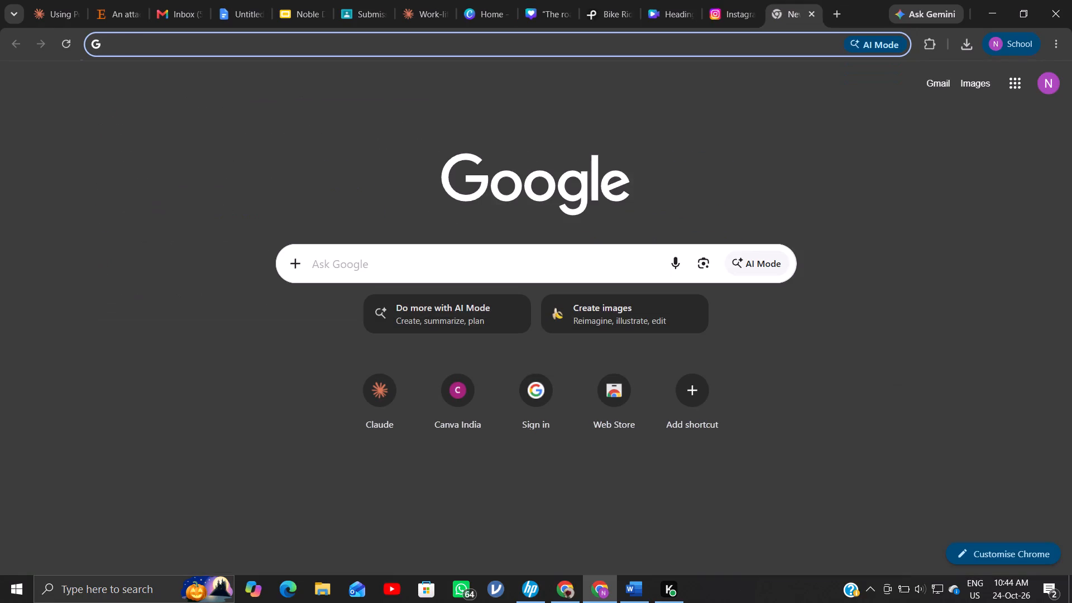
type("how to put")
key("space")
key("space")
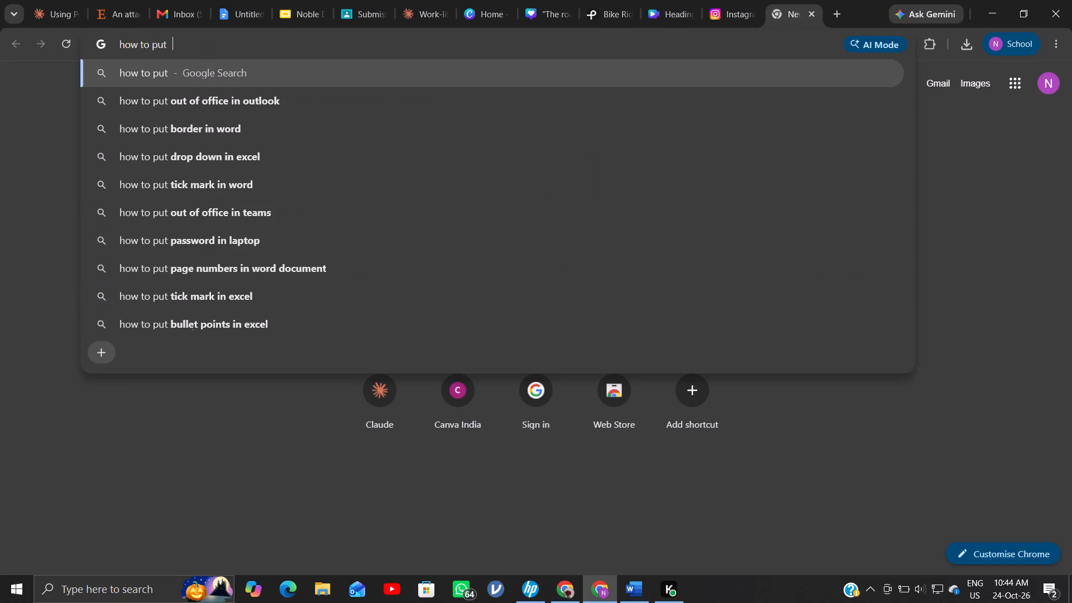
key("BackSpace")
type("filter")
key("space")
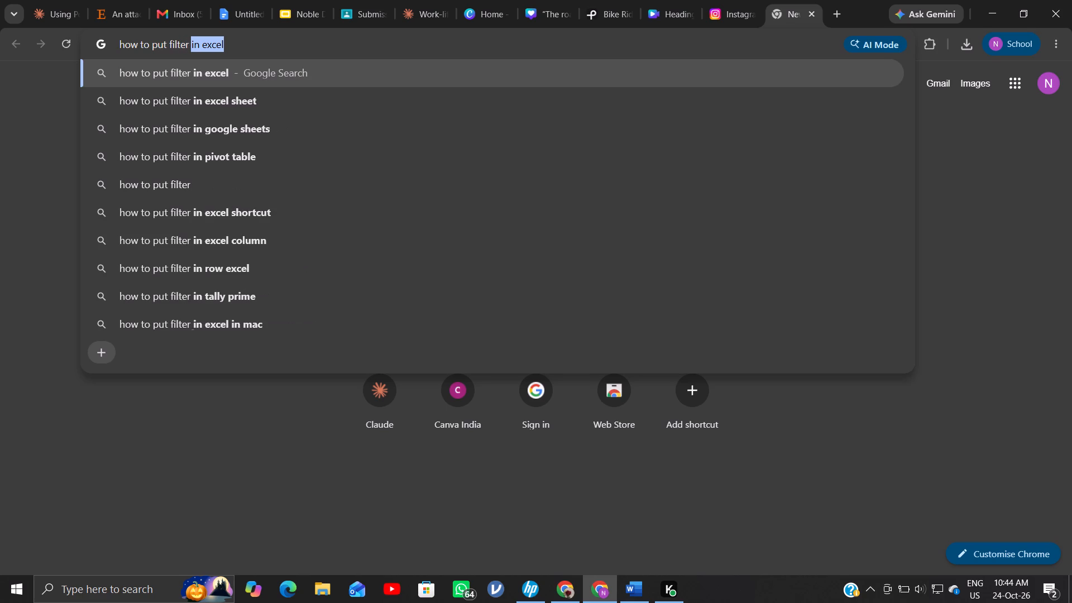
type("in")
key("space")
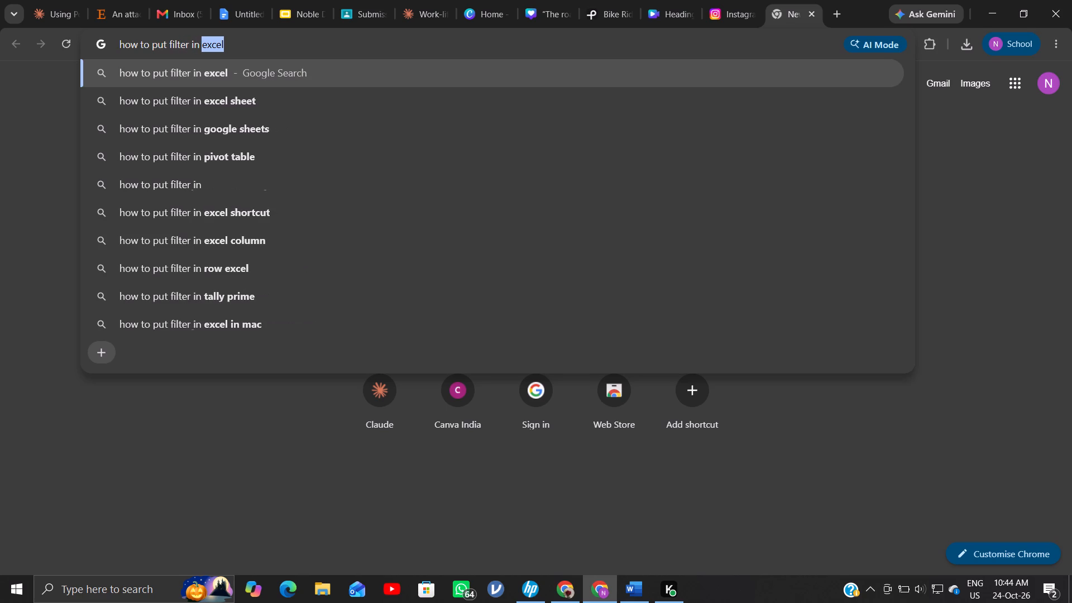
key("c")
type("an")
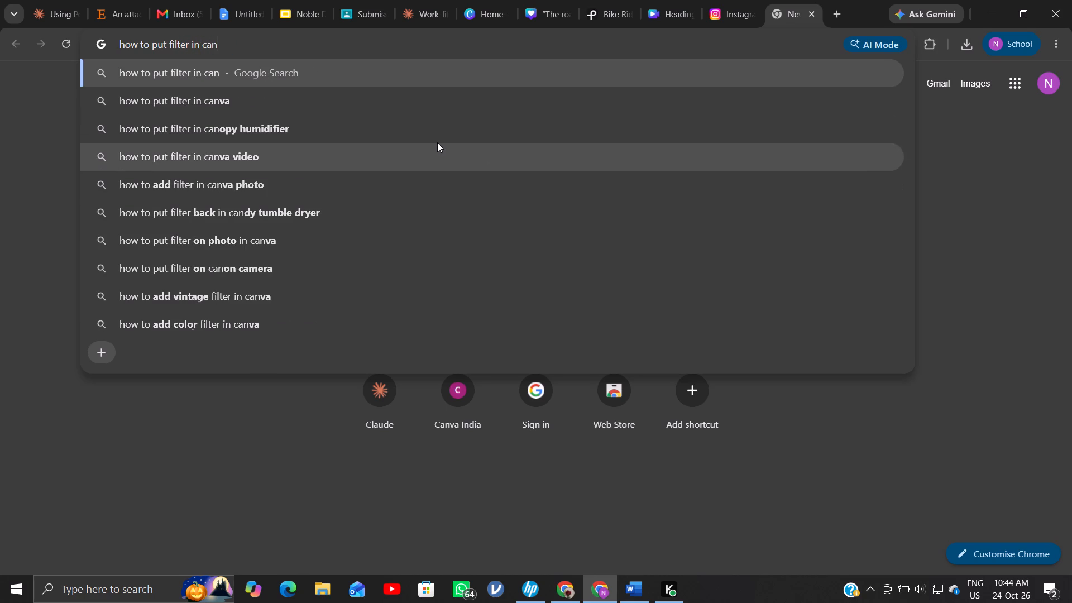
left_click(437, 142)
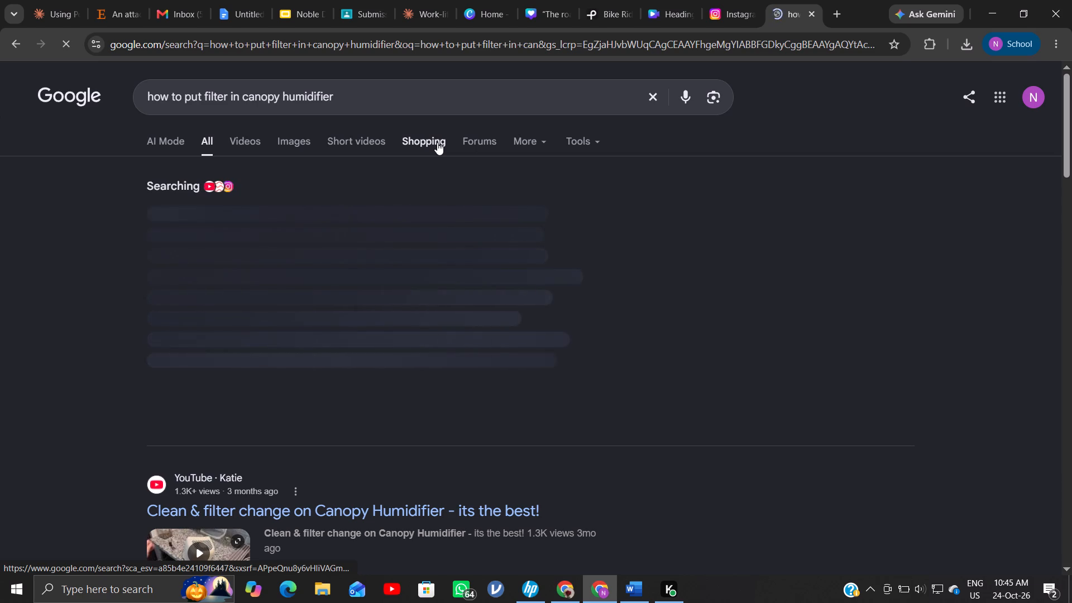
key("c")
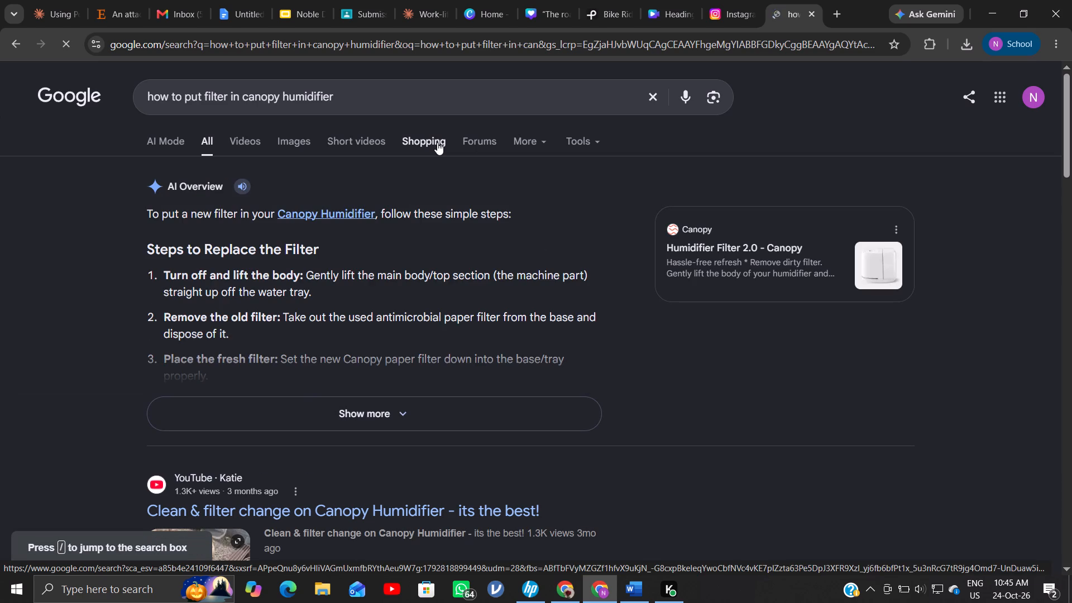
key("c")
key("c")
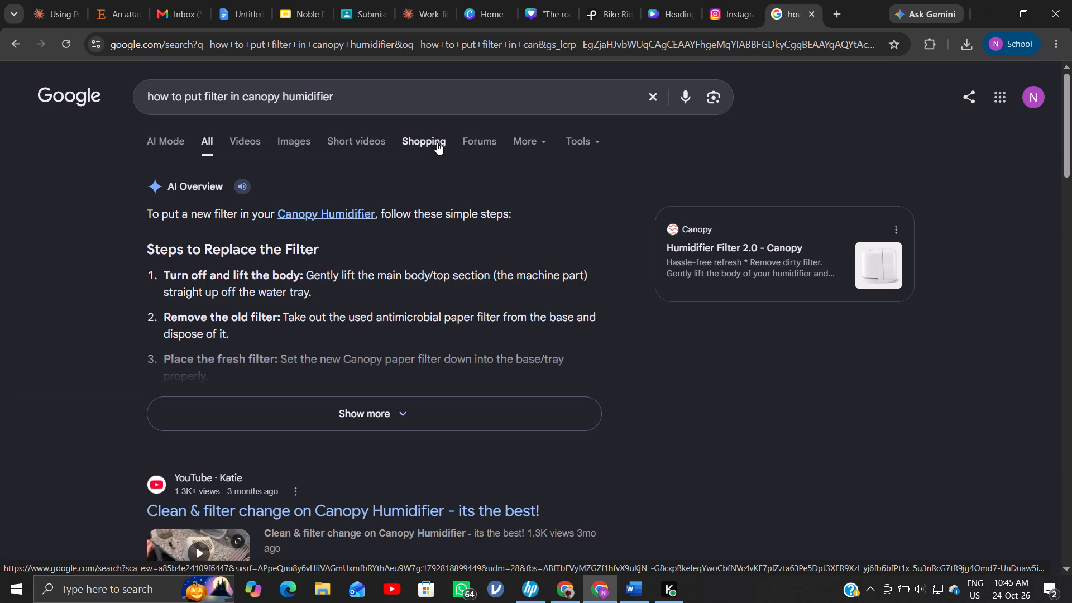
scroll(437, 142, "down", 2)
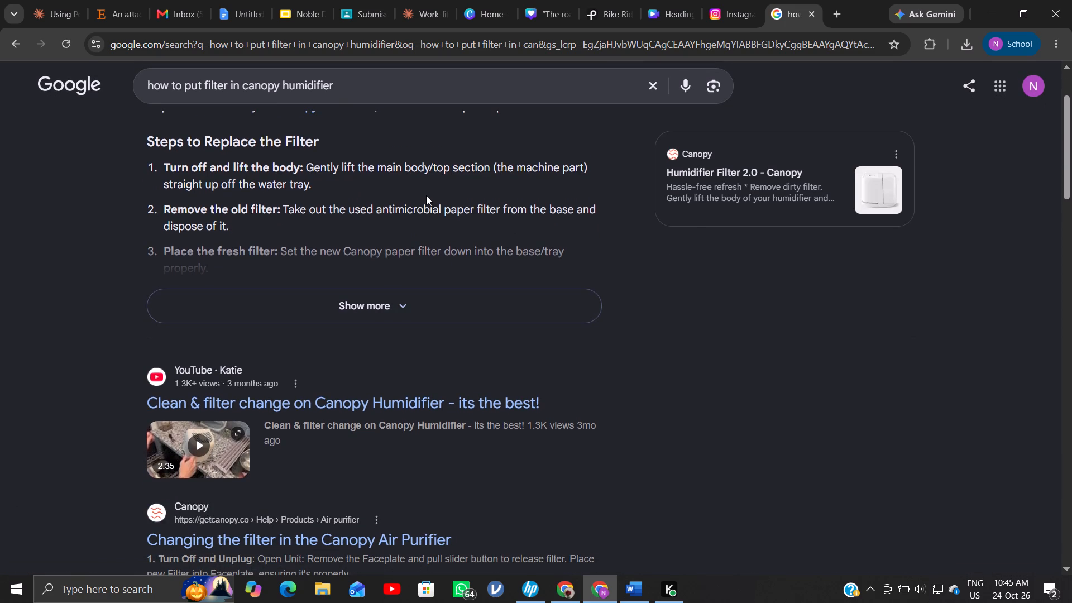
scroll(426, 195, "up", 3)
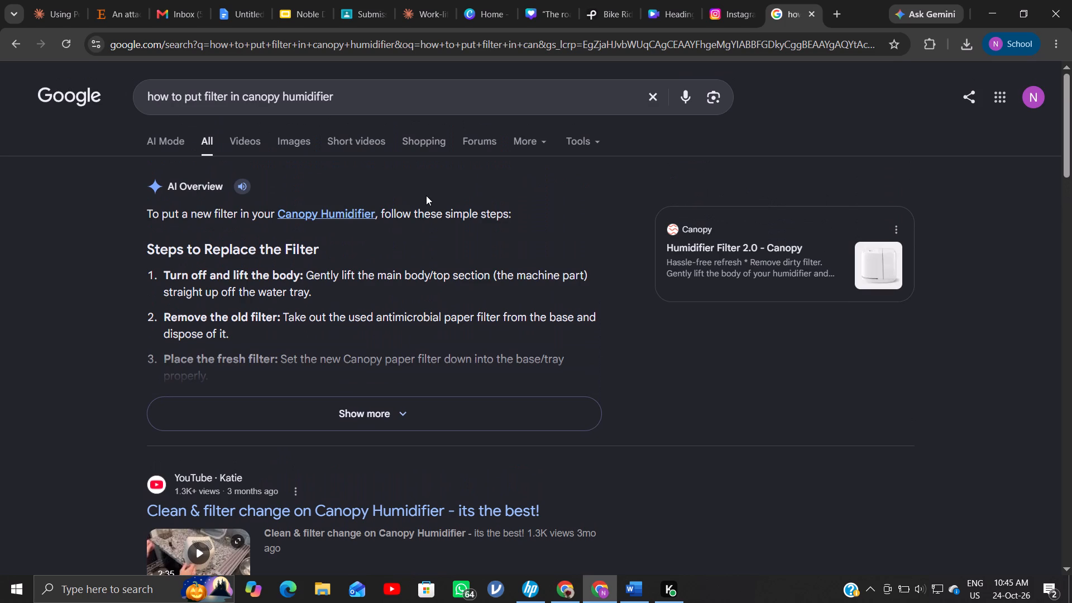
Correct the Google query and search for "how to put filter in canva".
left_click_drag(335, 97, 257, 96)
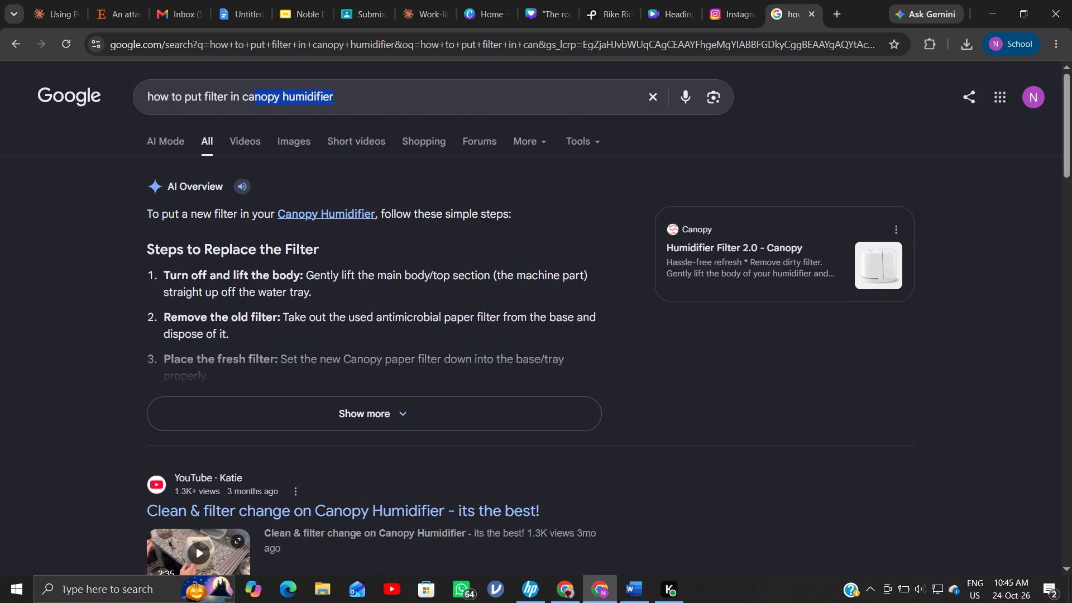
left_click_drag(257, 96, 244, 99)
key("BackSpace")
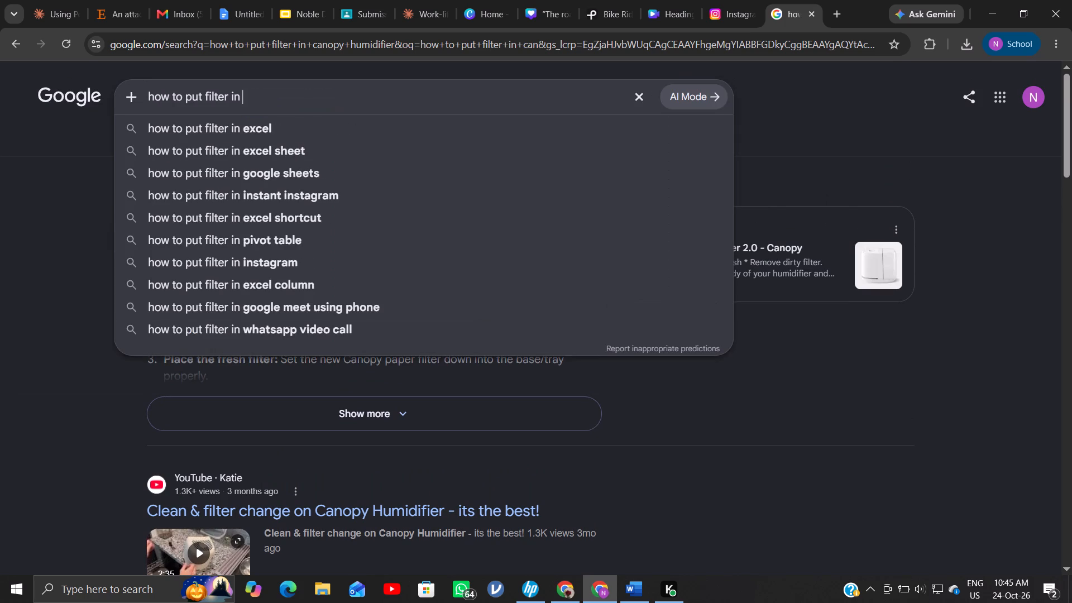
type("canva")
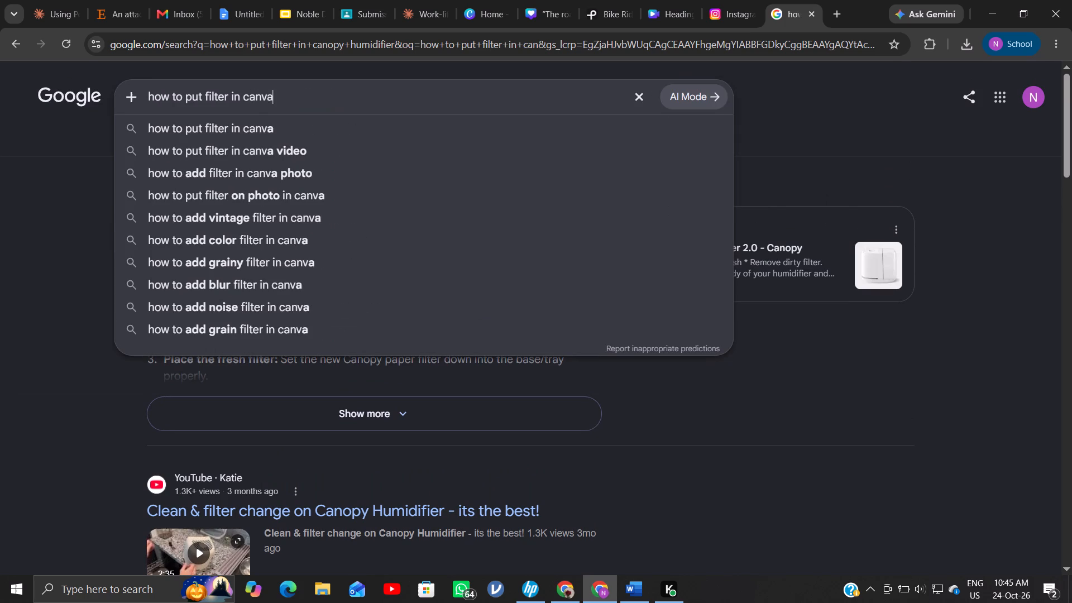
key("Return")
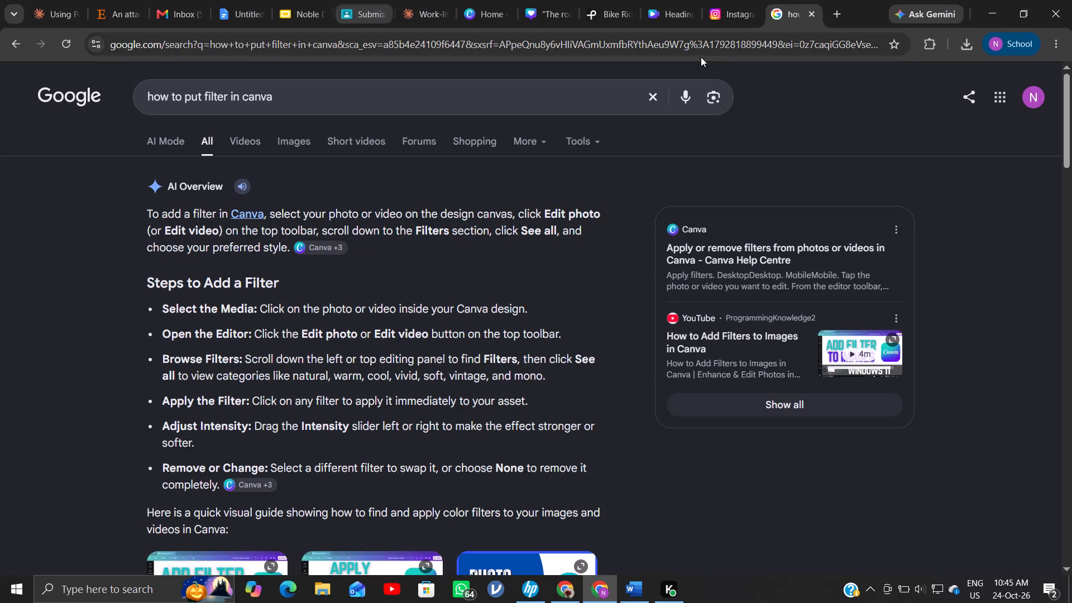
Switch back to the Canva video design and clear the "vintage film" element search.
left_click(663, 12)
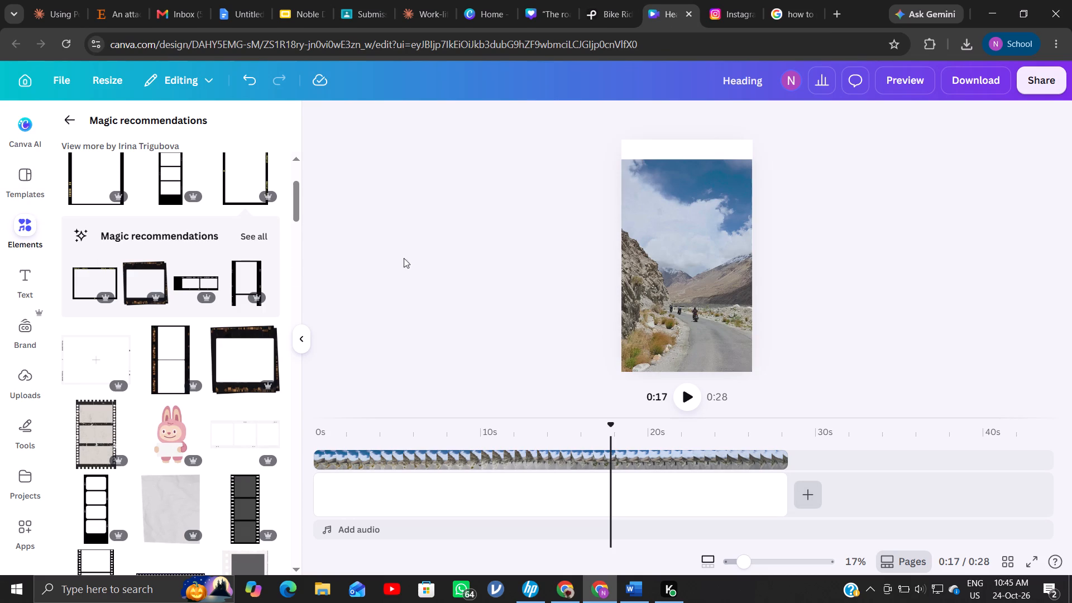
left_click(458, 256)
left_click(65, 119)
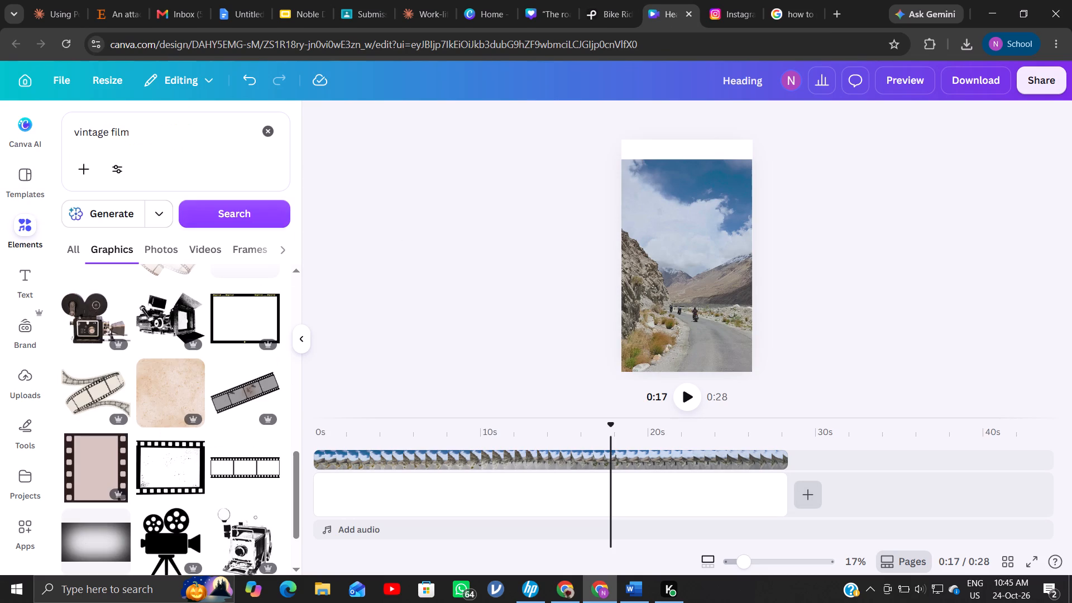
left_click(69, 116)
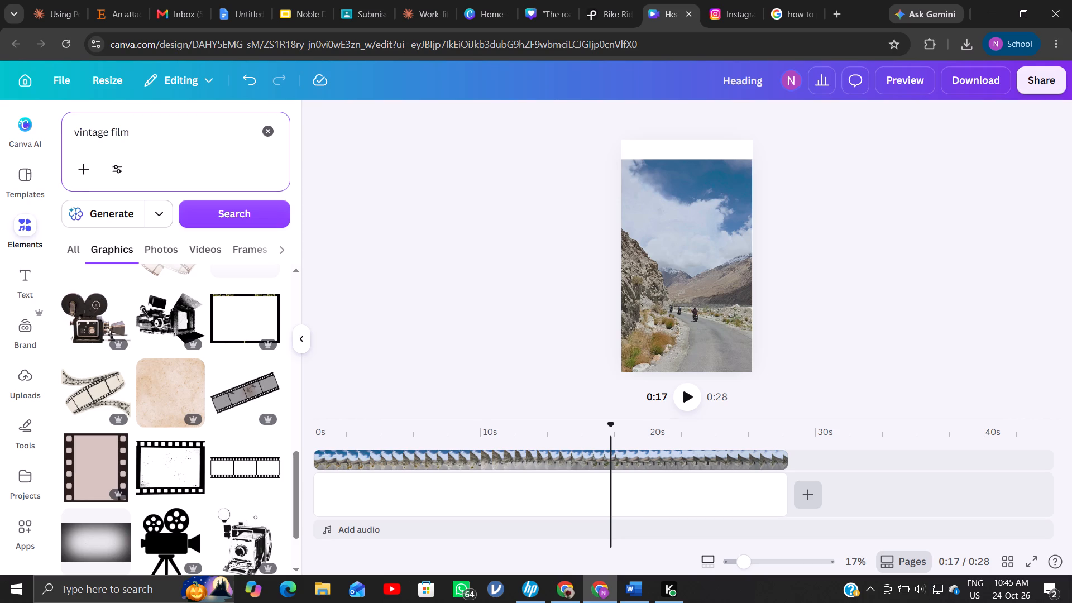
left_click(262, 126)
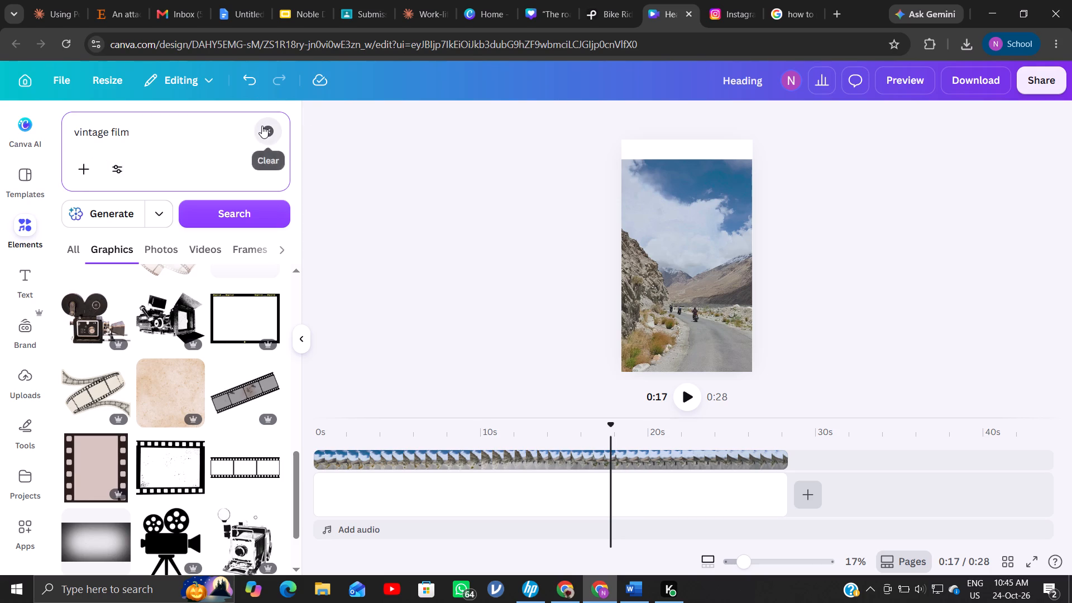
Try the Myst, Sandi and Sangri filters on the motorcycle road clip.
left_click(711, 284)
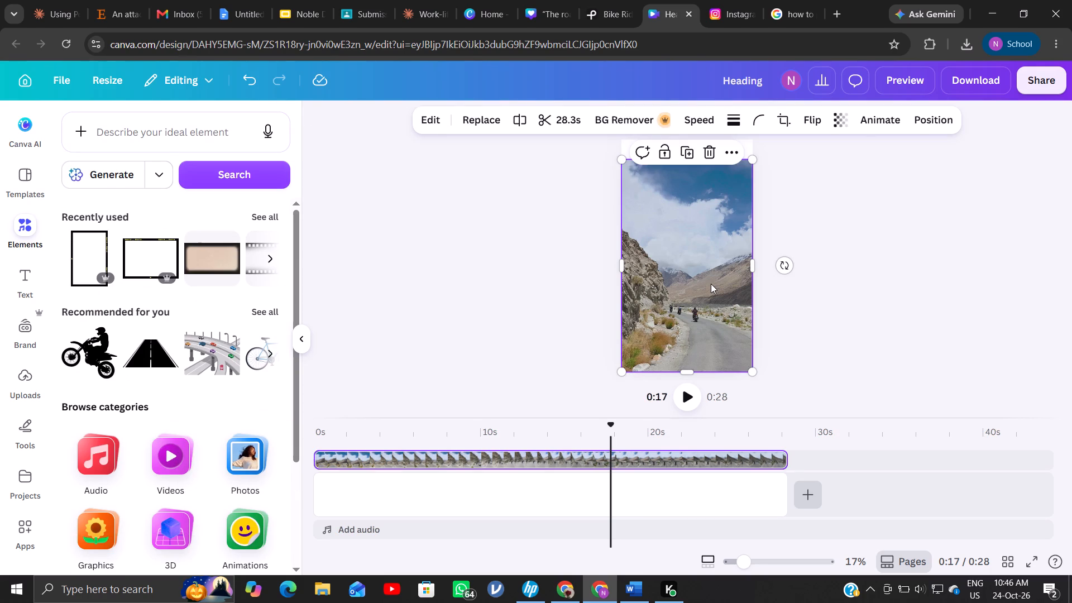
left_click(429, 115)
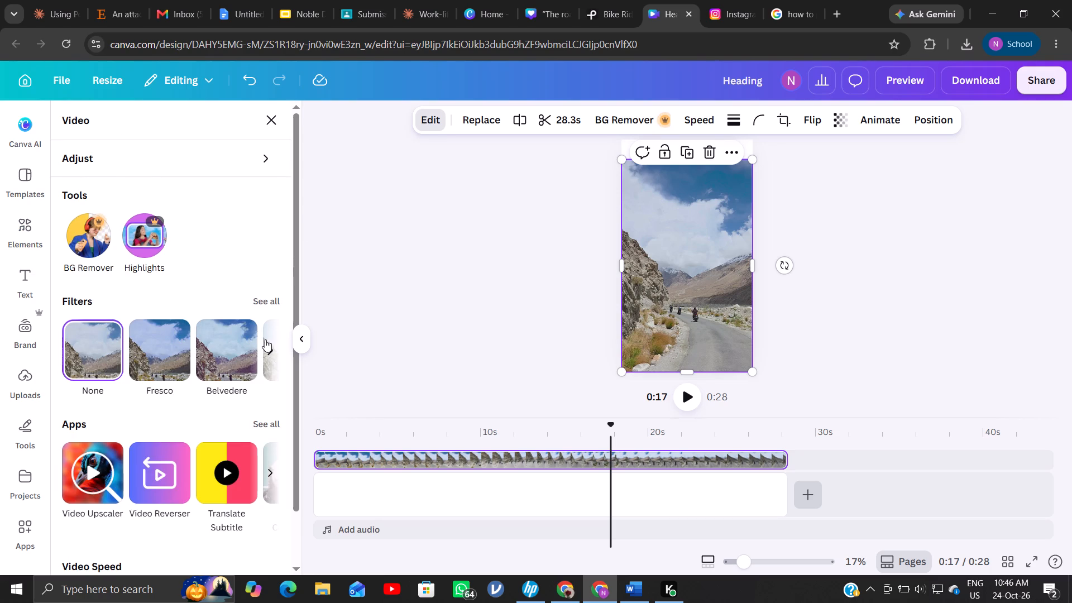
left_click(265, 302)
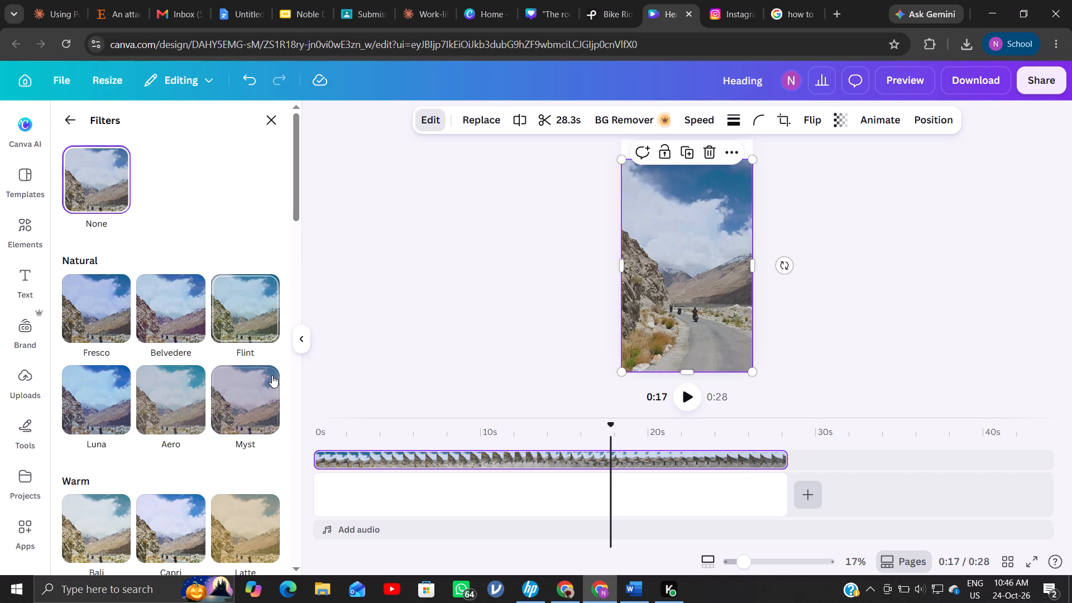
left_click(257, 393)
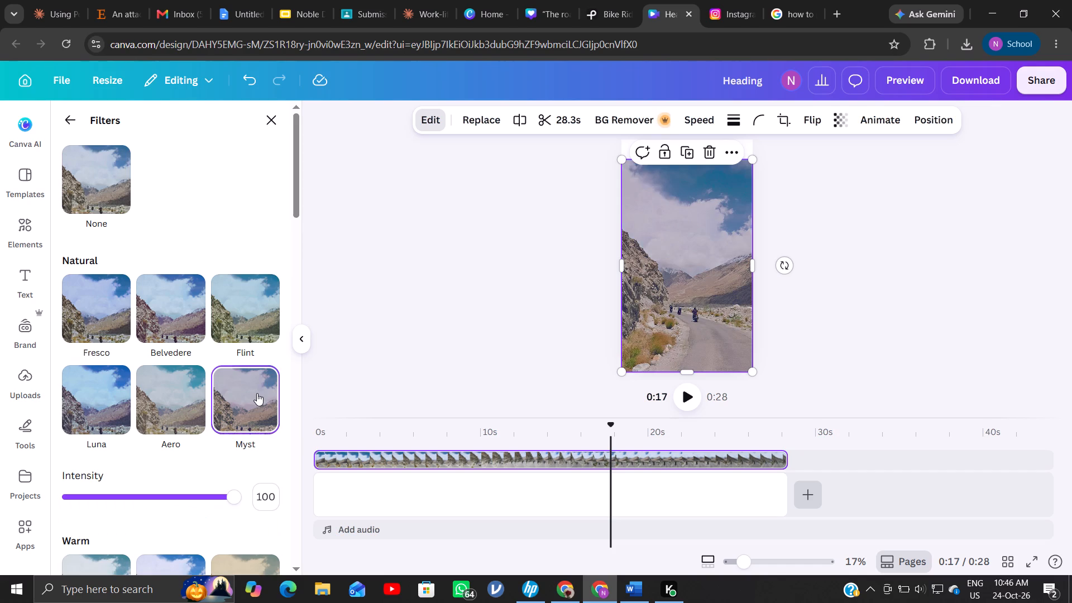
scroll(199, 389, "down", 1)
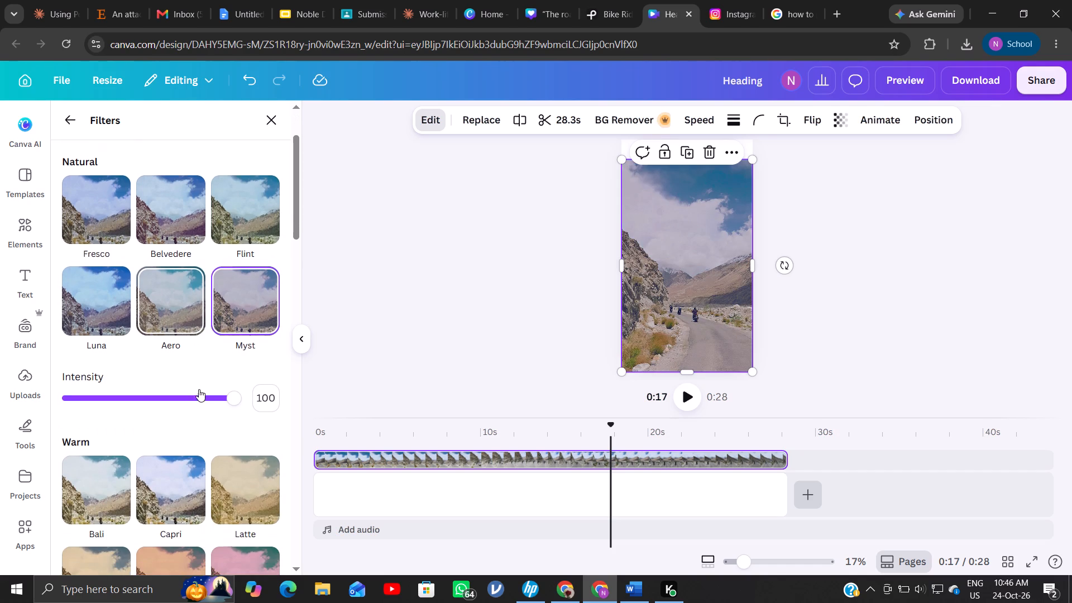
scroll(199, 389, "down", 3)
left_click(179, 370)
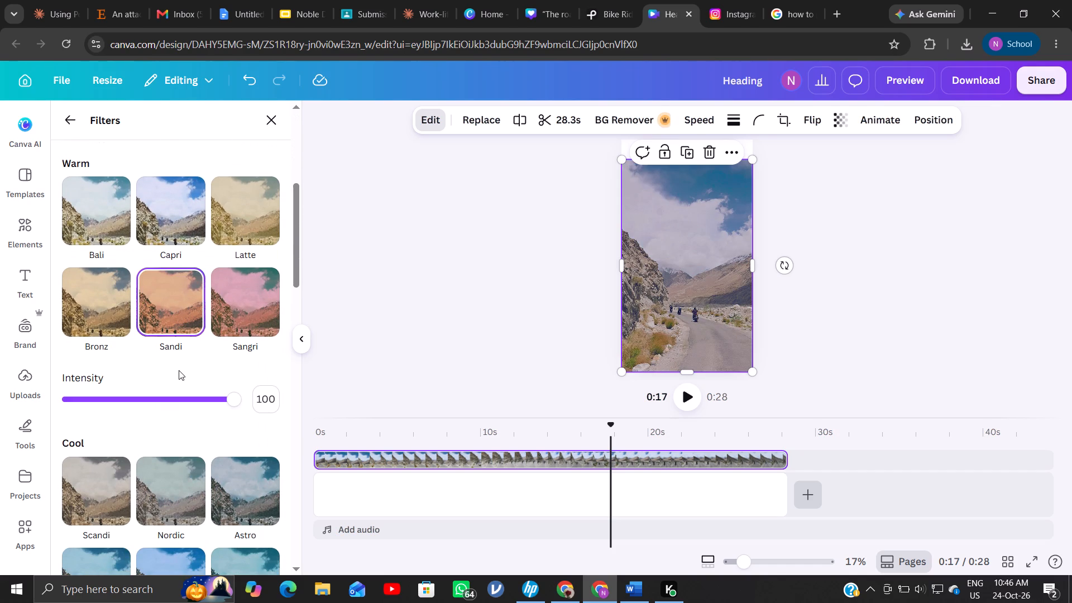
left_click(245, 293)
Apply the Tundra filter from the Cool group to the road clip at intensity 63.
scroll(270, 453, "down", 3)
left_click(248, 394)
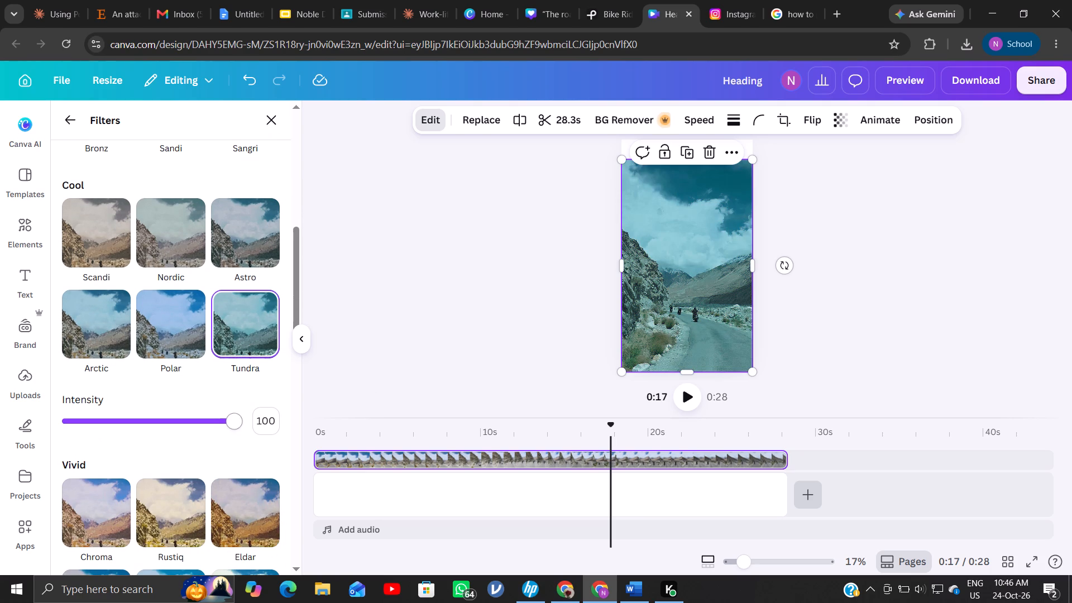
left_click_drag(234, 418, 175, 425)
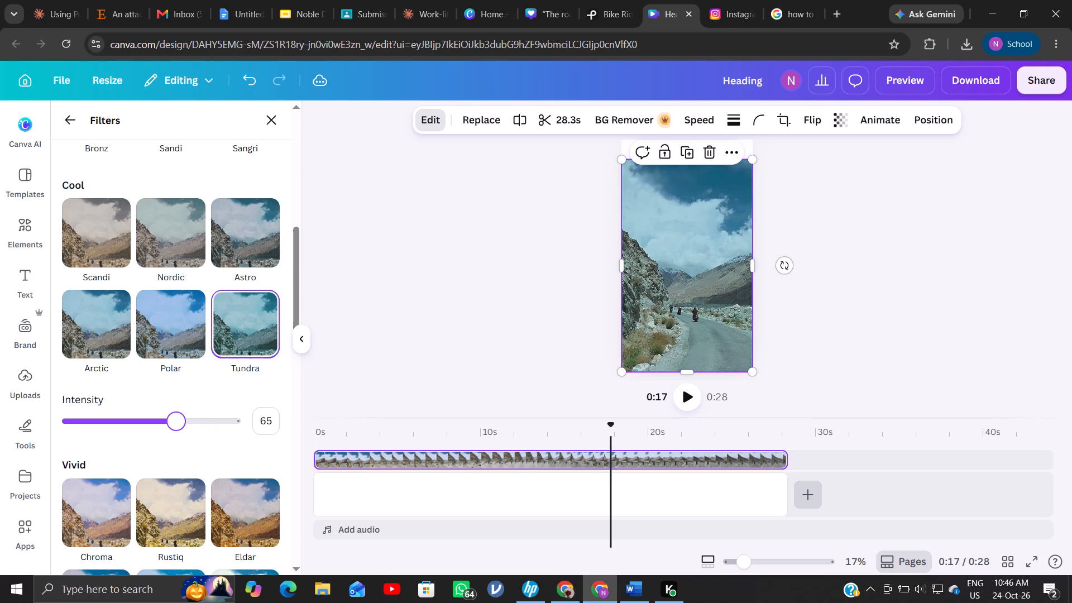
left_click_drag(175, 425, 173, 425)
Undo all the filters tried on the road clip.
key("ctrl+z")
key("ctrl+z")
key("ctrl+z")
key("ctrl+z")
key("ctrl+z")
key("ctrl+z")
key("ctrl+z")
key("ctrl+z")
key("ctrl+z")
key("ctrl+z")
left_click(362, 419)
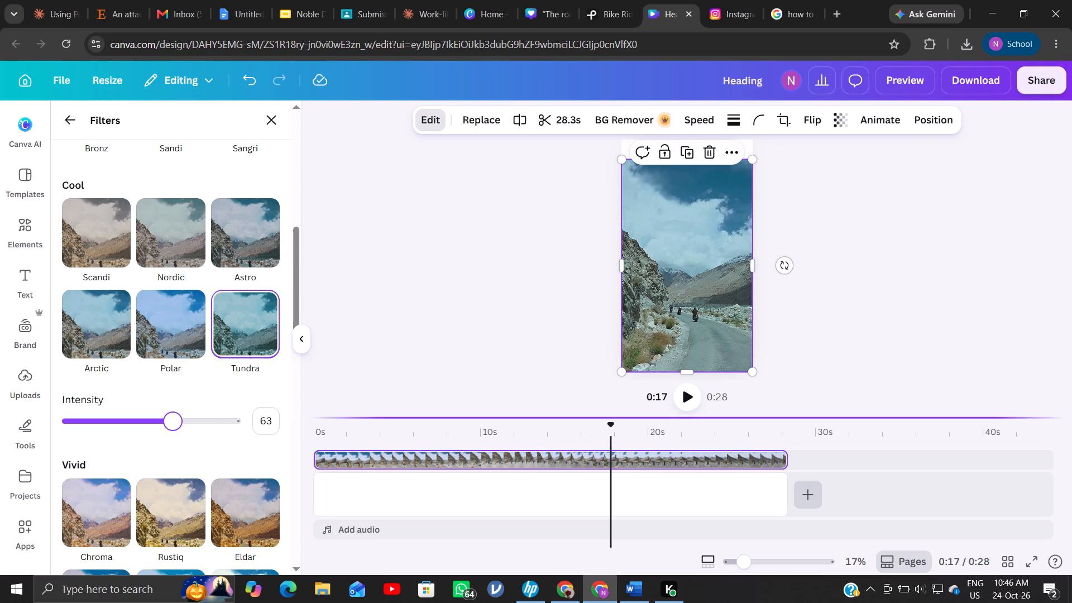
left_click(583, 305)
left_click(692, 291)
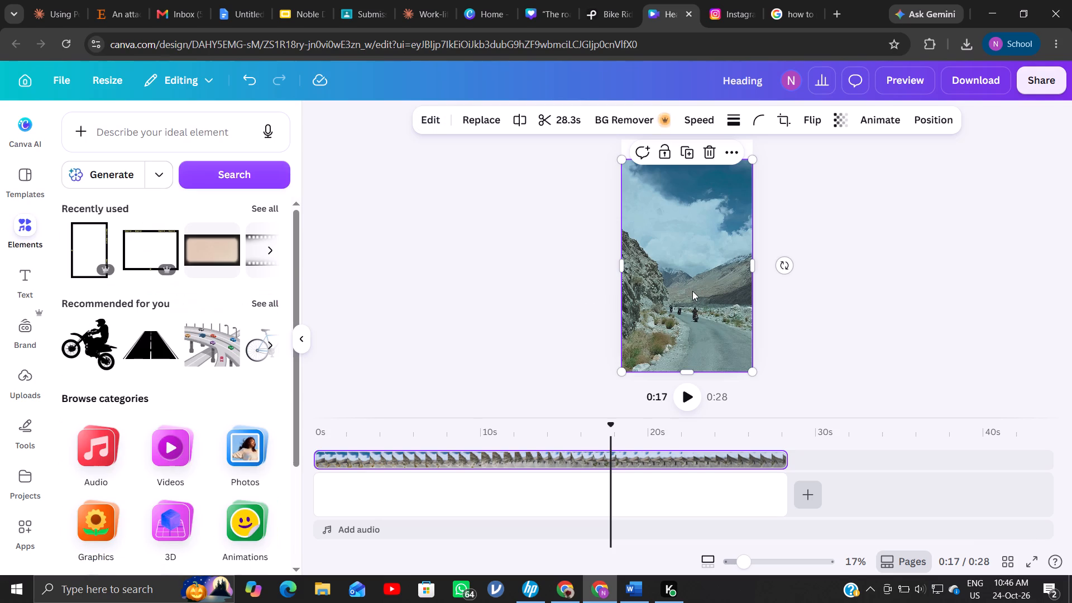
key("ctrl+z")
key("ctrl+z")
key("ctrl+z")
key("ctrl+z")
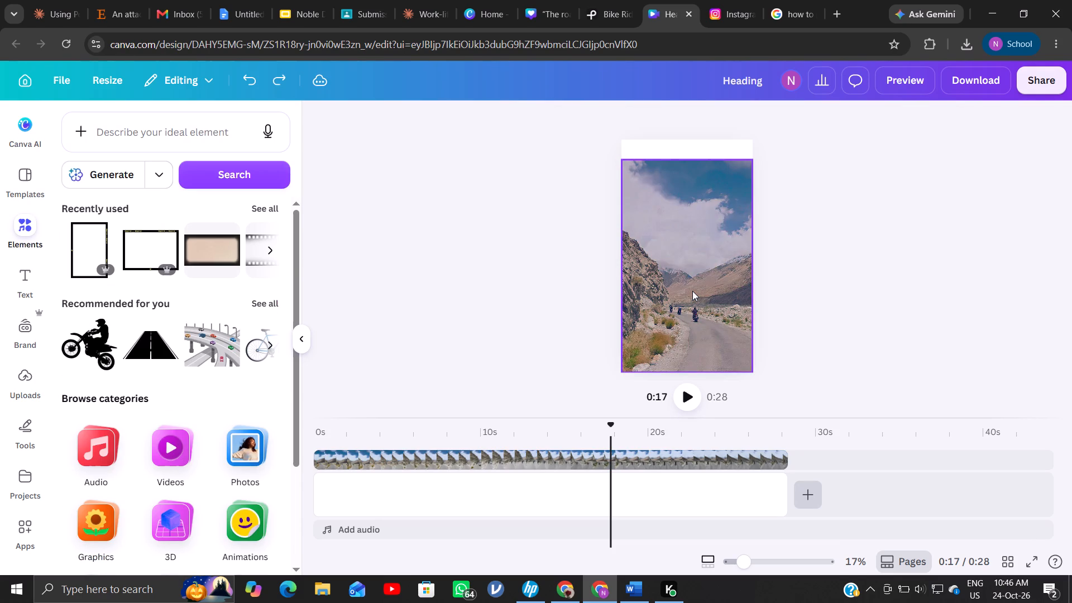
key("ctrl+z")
Undo the earlier film frame and overlay edits back to the full-page background clip with the short old-film overlay.
key("ctrl+z")
key("ctrl+z")
key("ctrl+z")
key("ctrl+z")
key("ctrl+z")
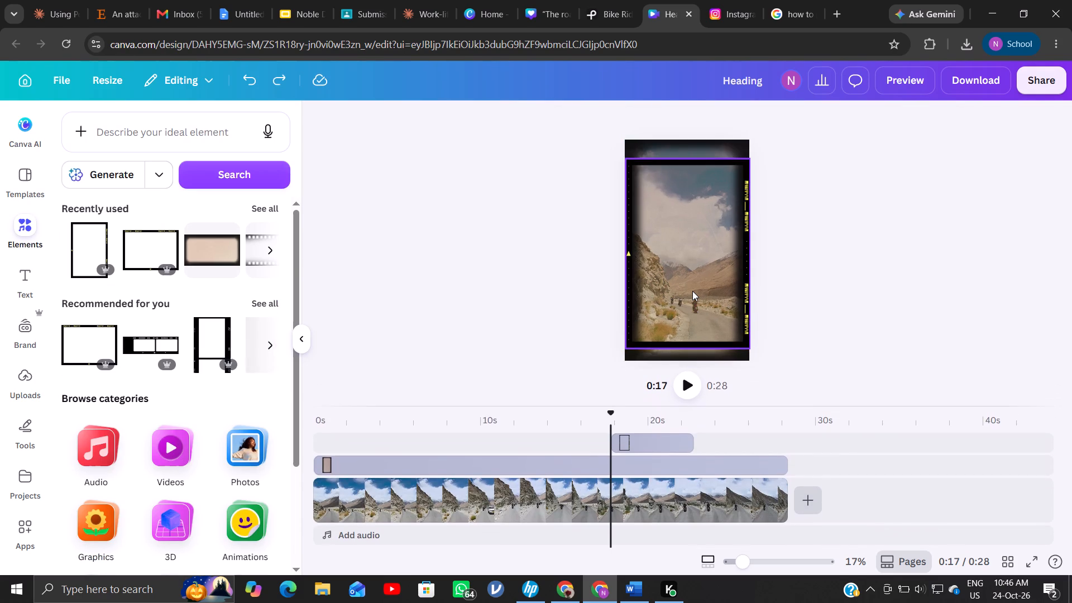
key("ctrl+z")
key("ctrl+z")
key("ctrl+z")
key("ctrl+z")
key("ctrl+z")
key("ctrl+z")
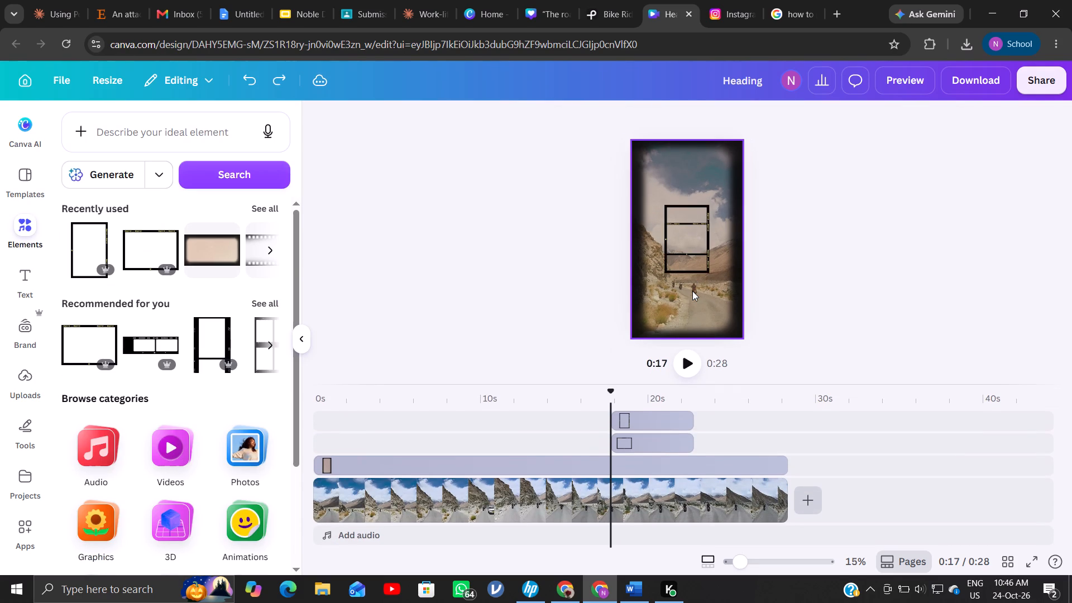
key("ctrl+z")
key("ctrl+z")
key("ctrl+z")
key("ctrl+z")
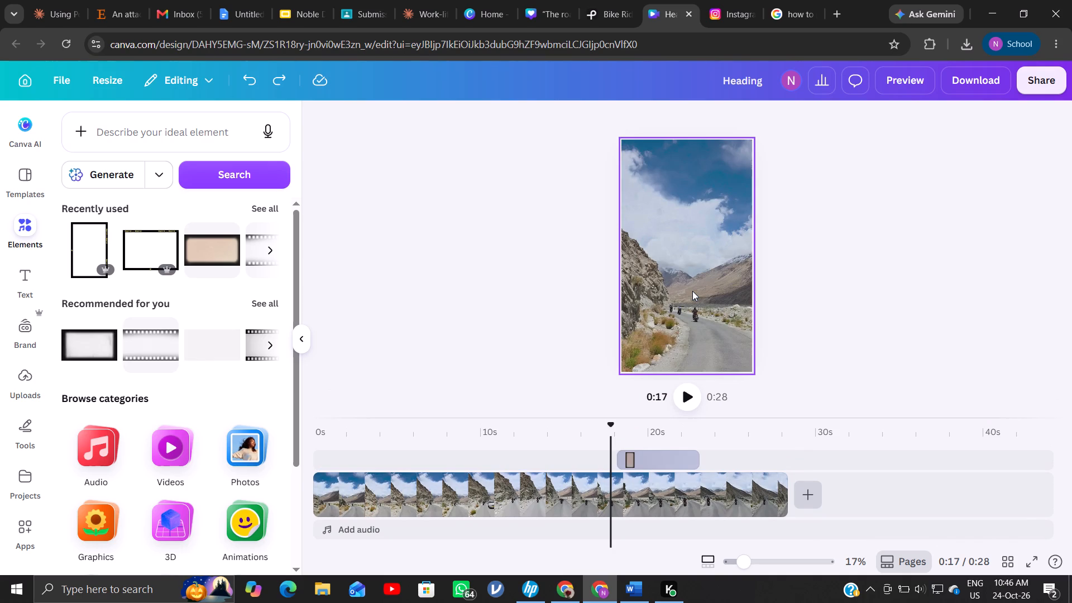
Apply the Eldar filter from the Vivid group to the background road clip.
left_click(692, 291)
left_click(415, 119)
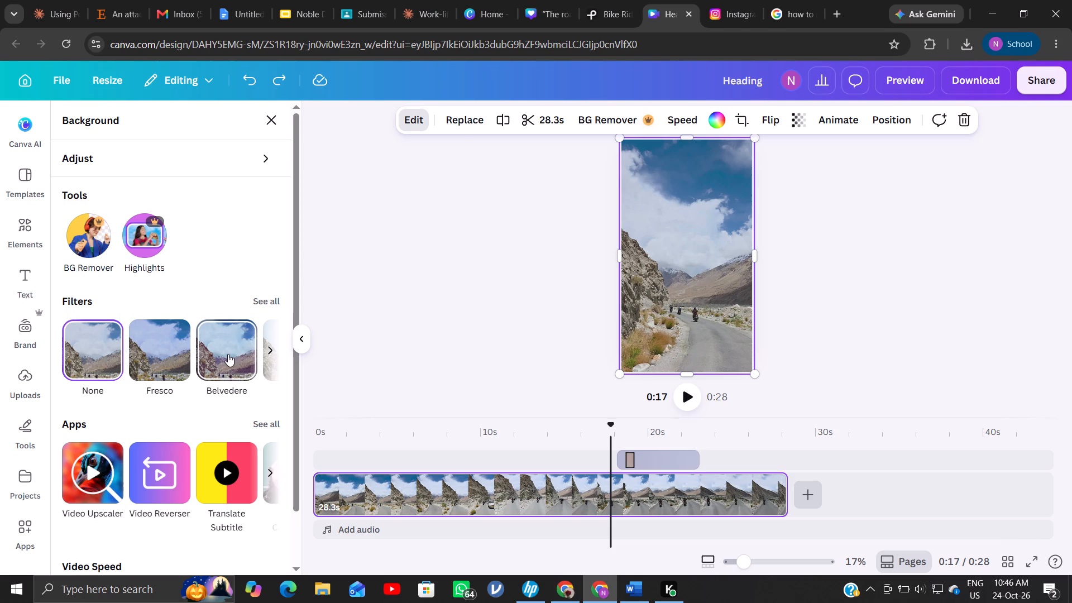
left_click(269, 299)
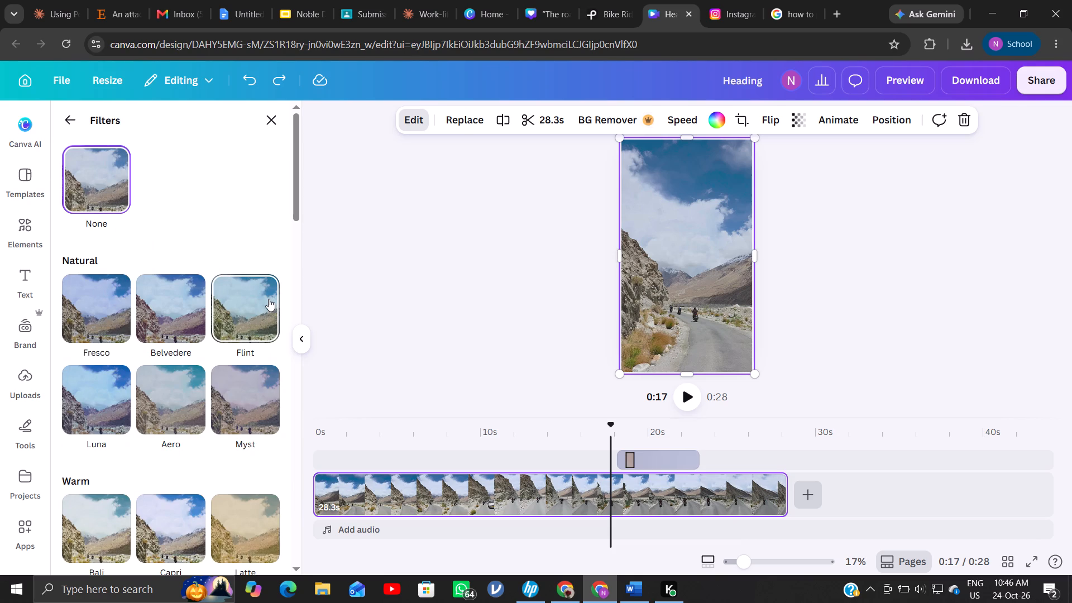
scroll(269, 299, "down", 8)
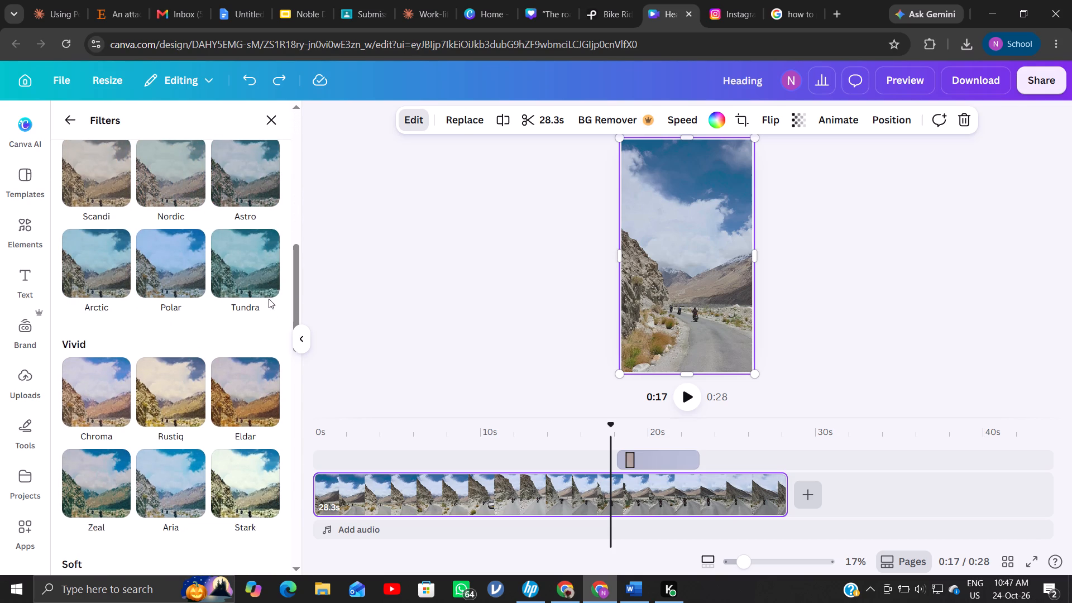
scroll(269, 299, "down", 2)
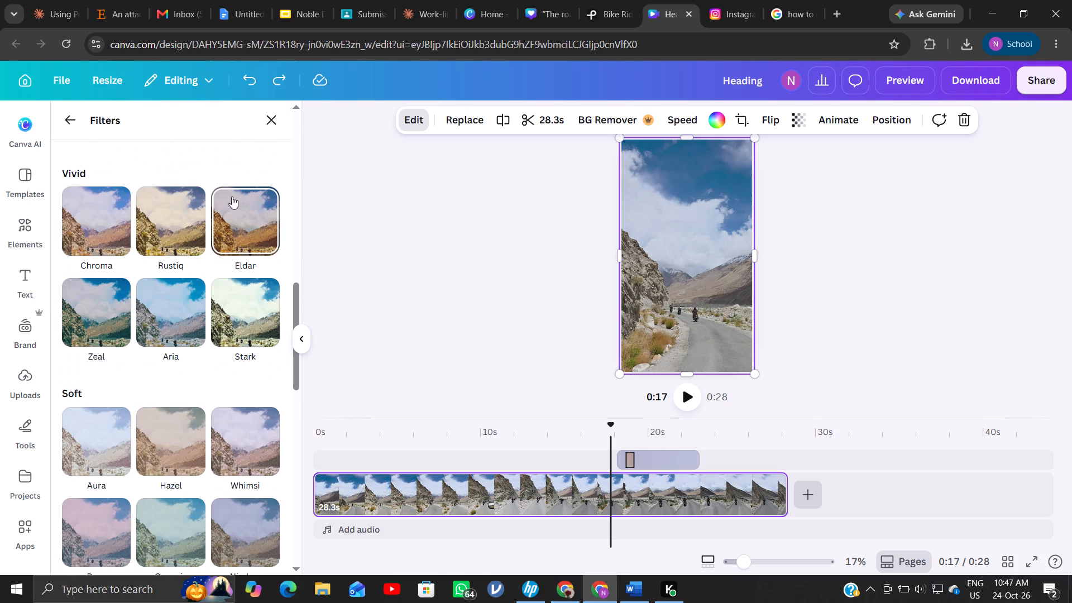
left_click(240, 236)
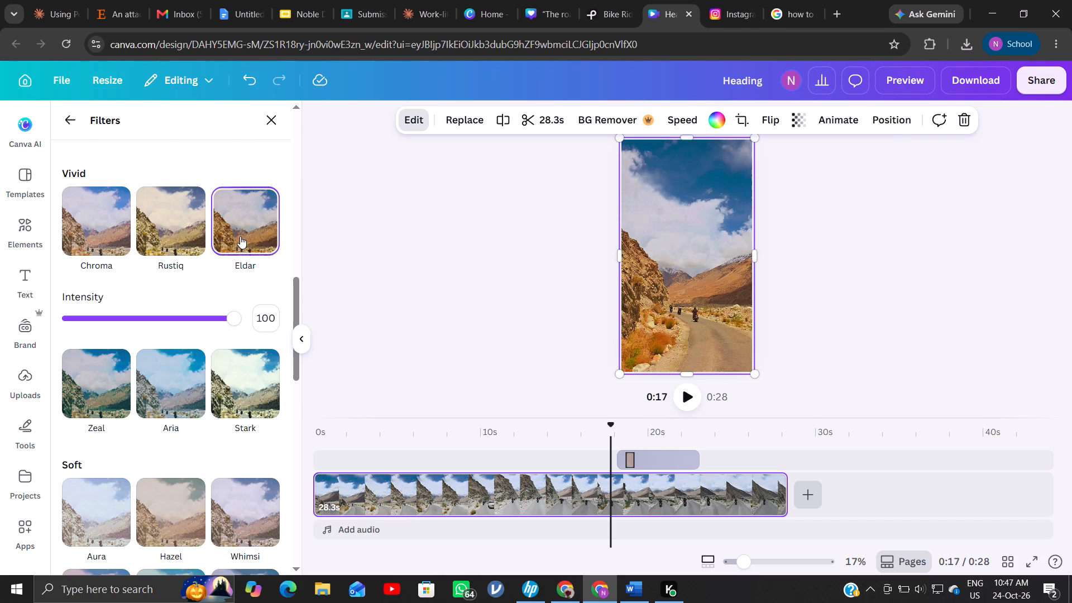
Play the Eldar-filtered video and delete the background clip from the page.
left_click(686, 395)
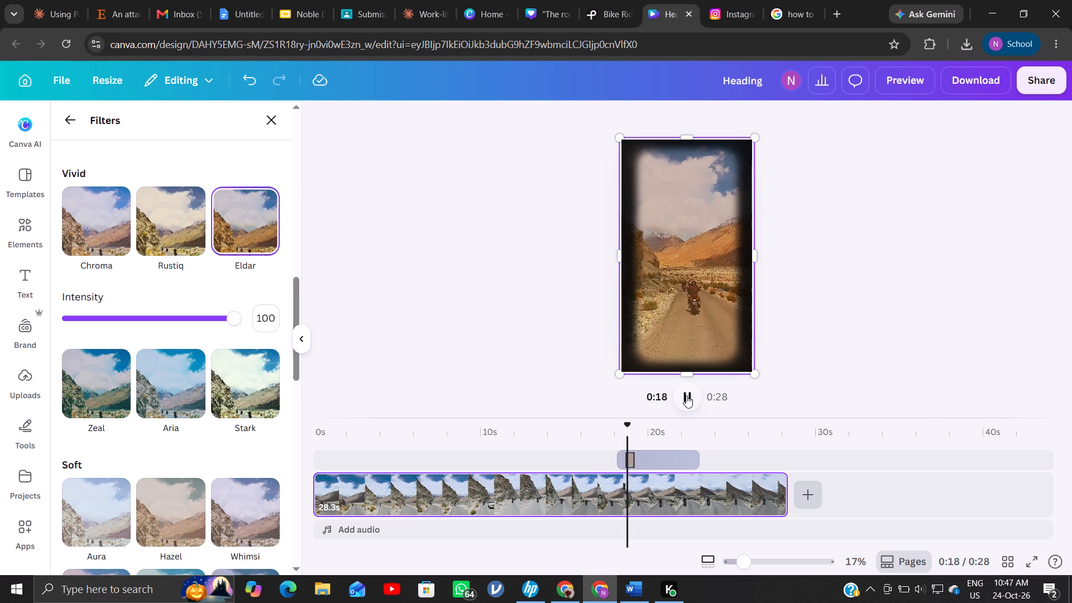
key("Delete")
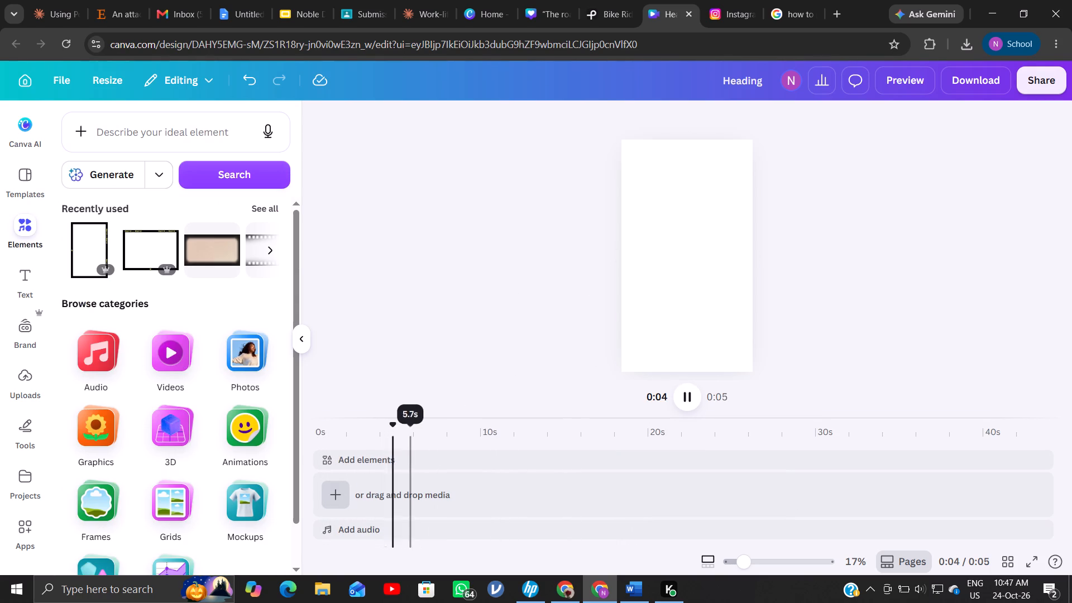
Undo the clip deletion, the Eldar filter and the addition of the old-film overlay.
key("ctrl+z")
key("ctrl+z")
key("ctrl+z")
key("ctrl+z")
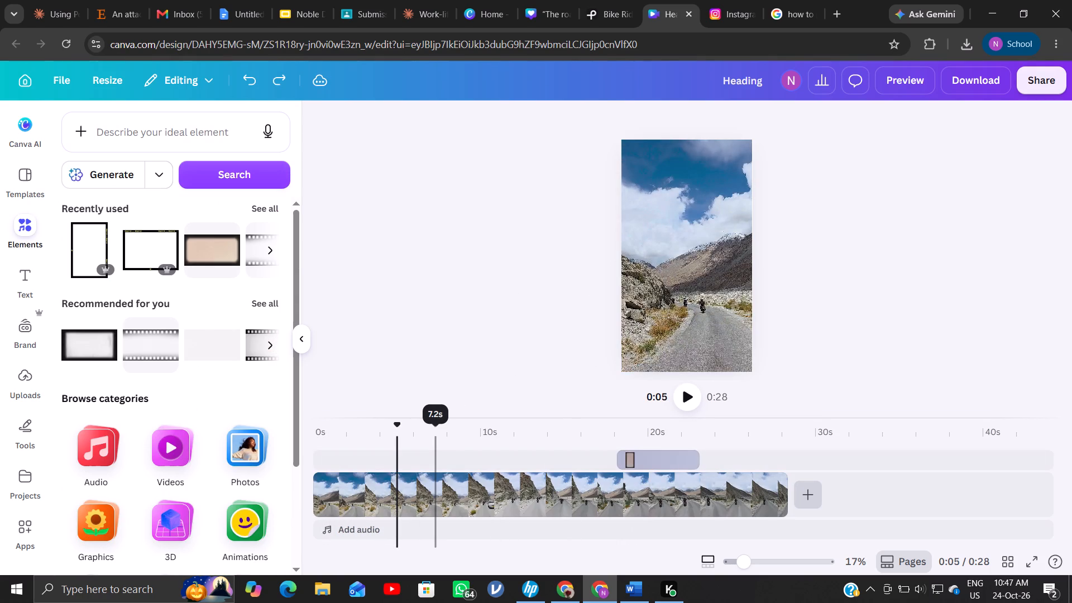
key("ctrl+z")
key("ctrl+z")
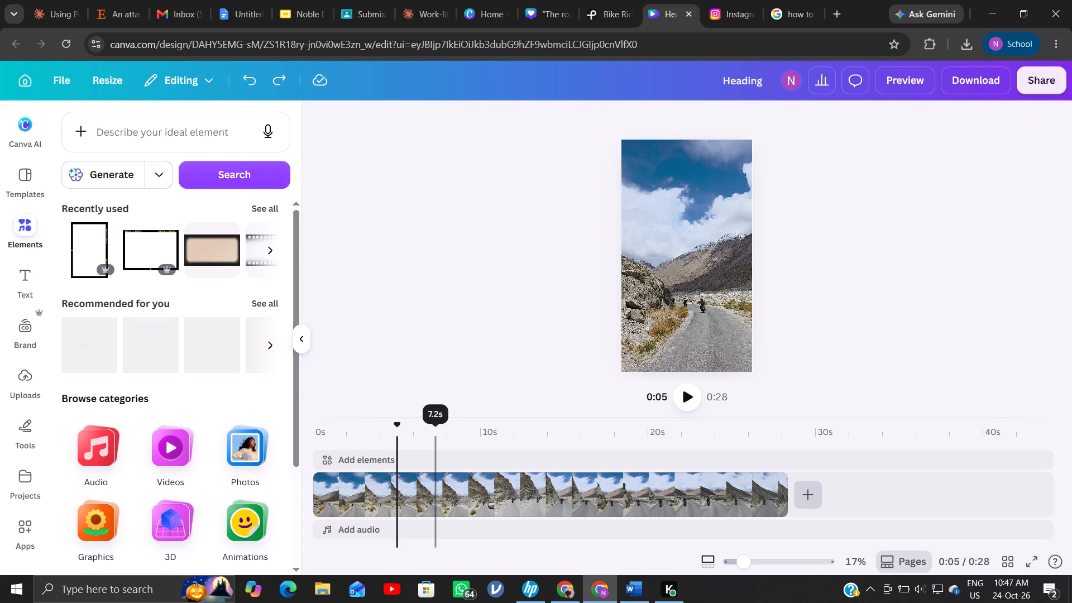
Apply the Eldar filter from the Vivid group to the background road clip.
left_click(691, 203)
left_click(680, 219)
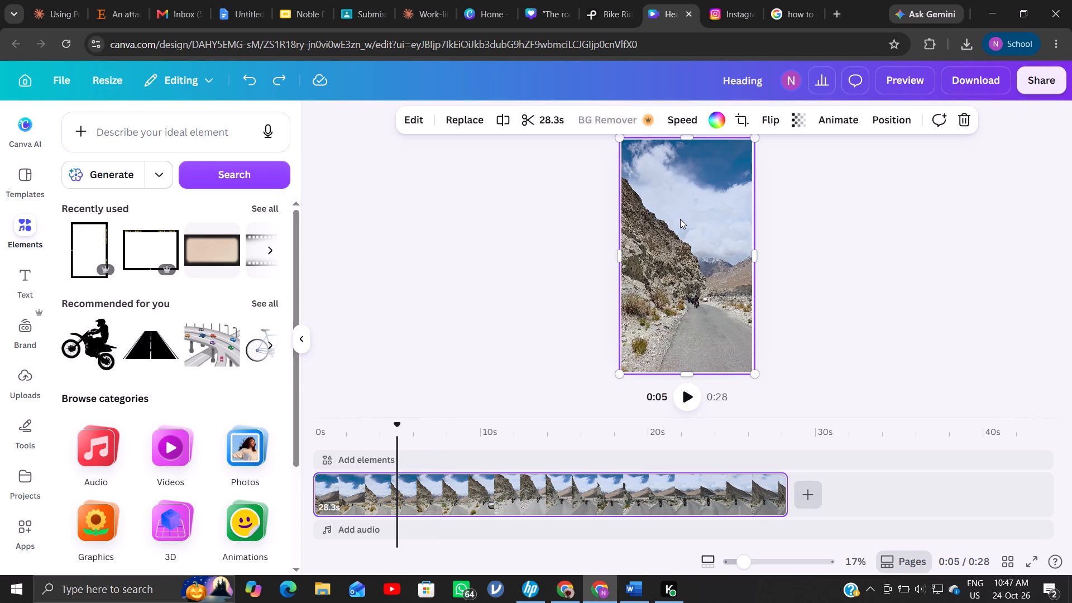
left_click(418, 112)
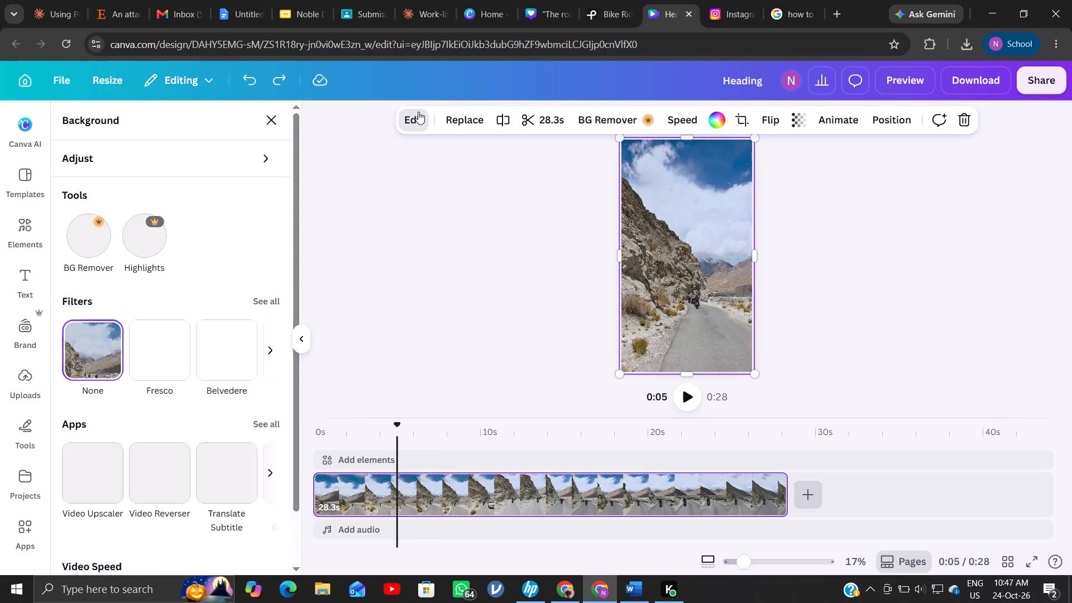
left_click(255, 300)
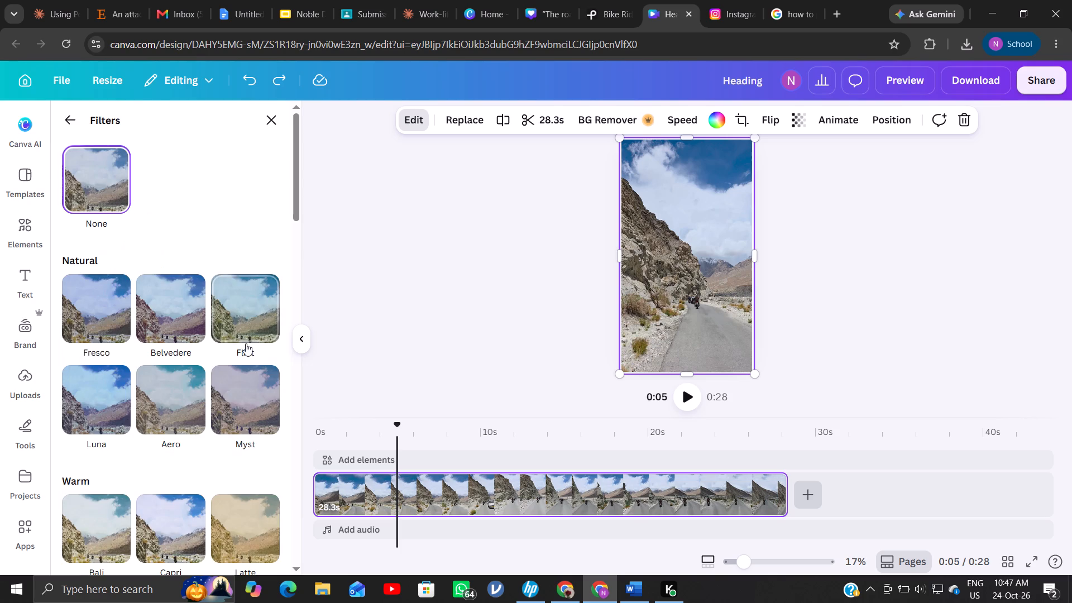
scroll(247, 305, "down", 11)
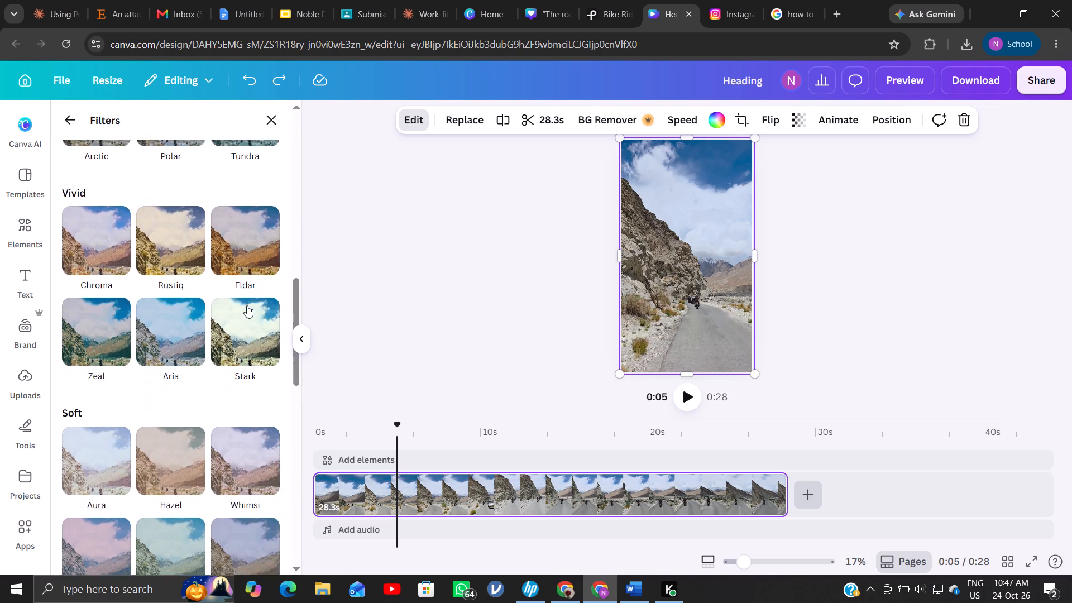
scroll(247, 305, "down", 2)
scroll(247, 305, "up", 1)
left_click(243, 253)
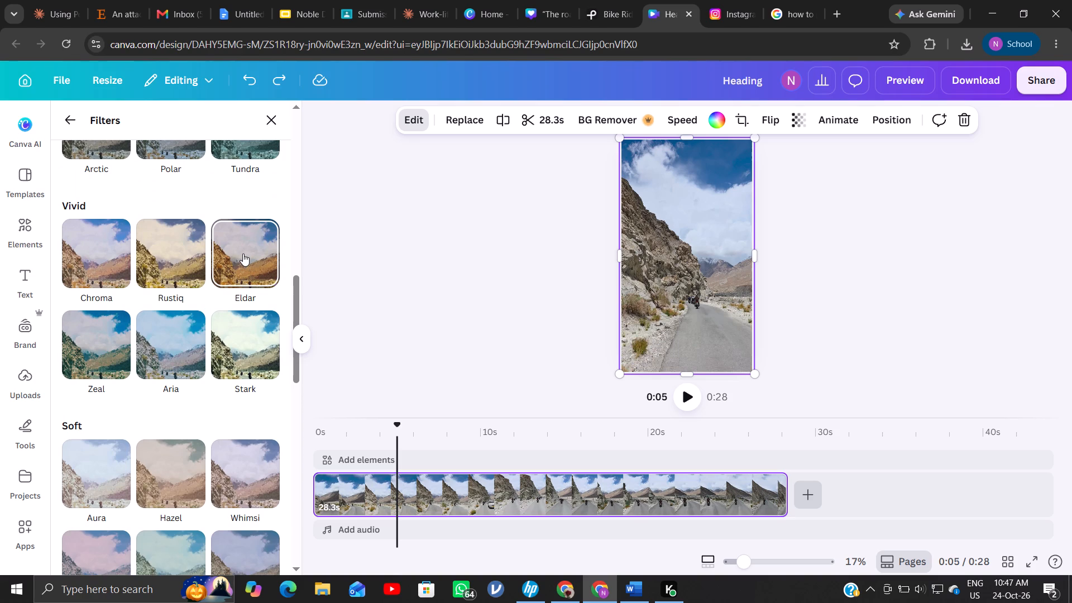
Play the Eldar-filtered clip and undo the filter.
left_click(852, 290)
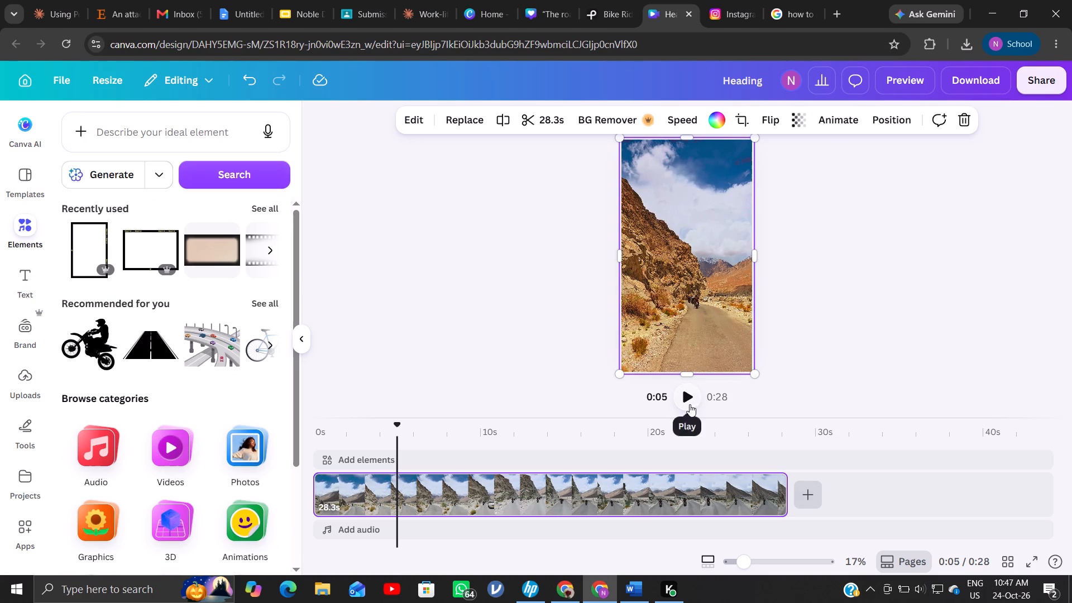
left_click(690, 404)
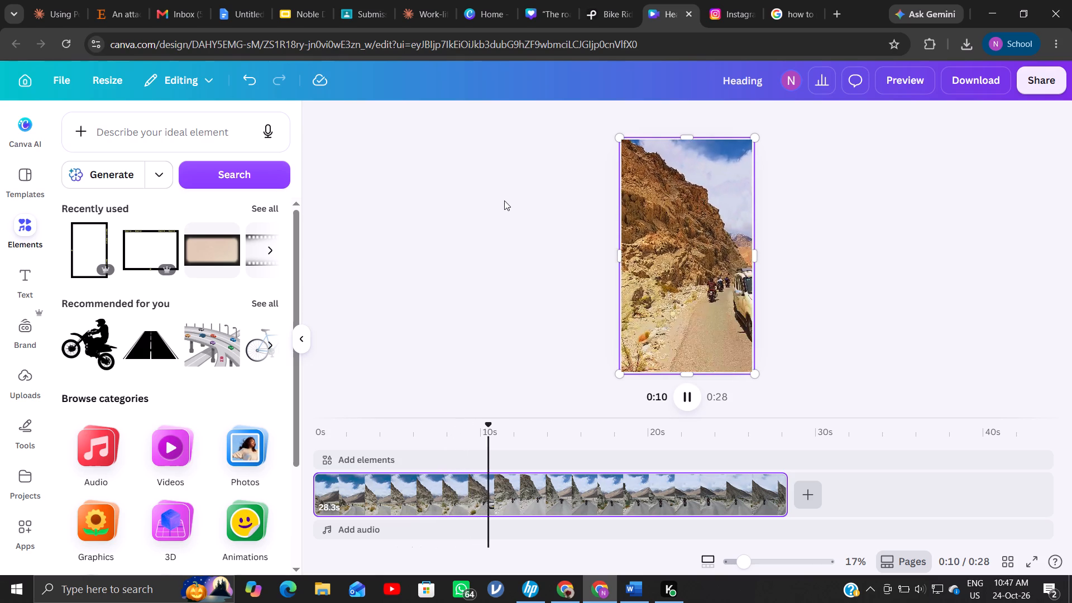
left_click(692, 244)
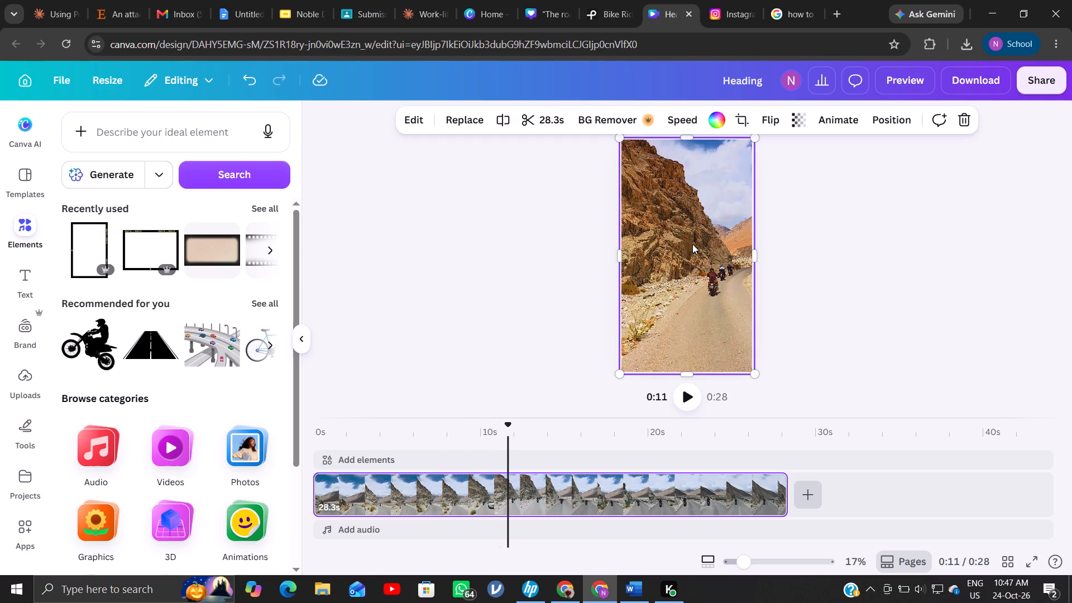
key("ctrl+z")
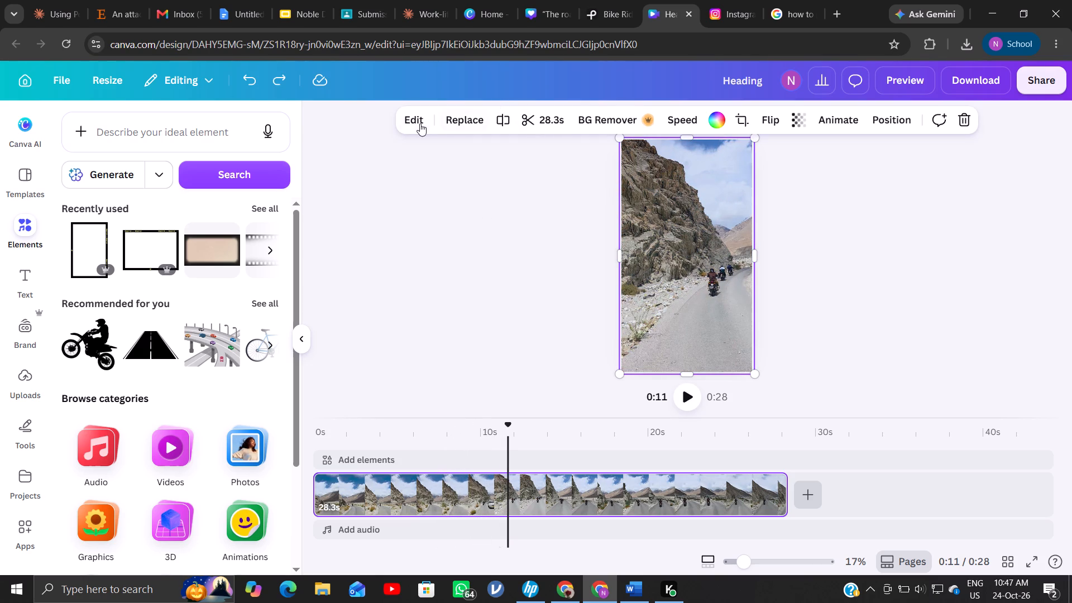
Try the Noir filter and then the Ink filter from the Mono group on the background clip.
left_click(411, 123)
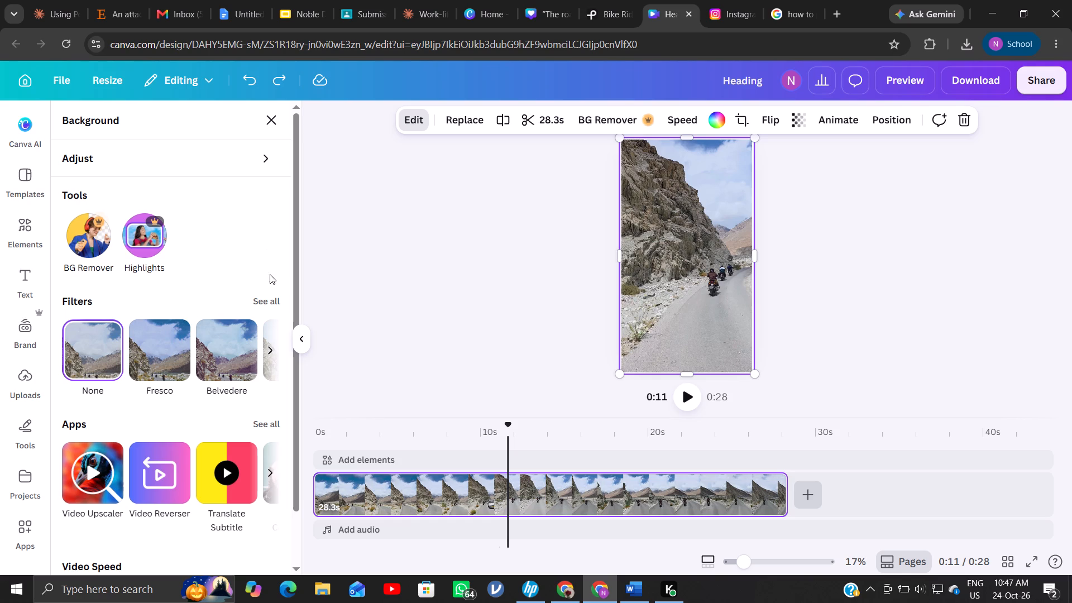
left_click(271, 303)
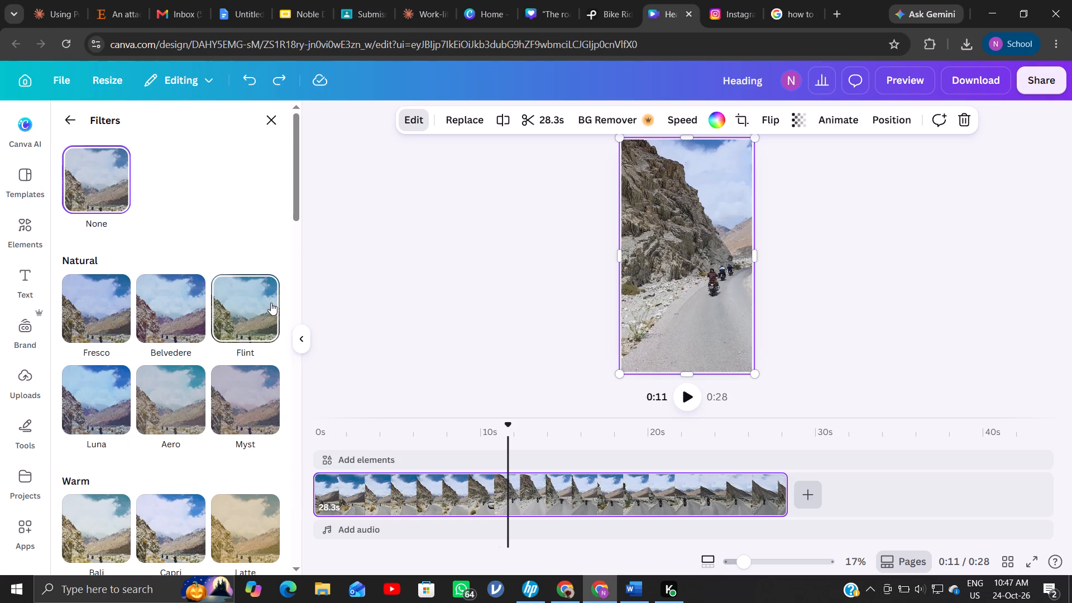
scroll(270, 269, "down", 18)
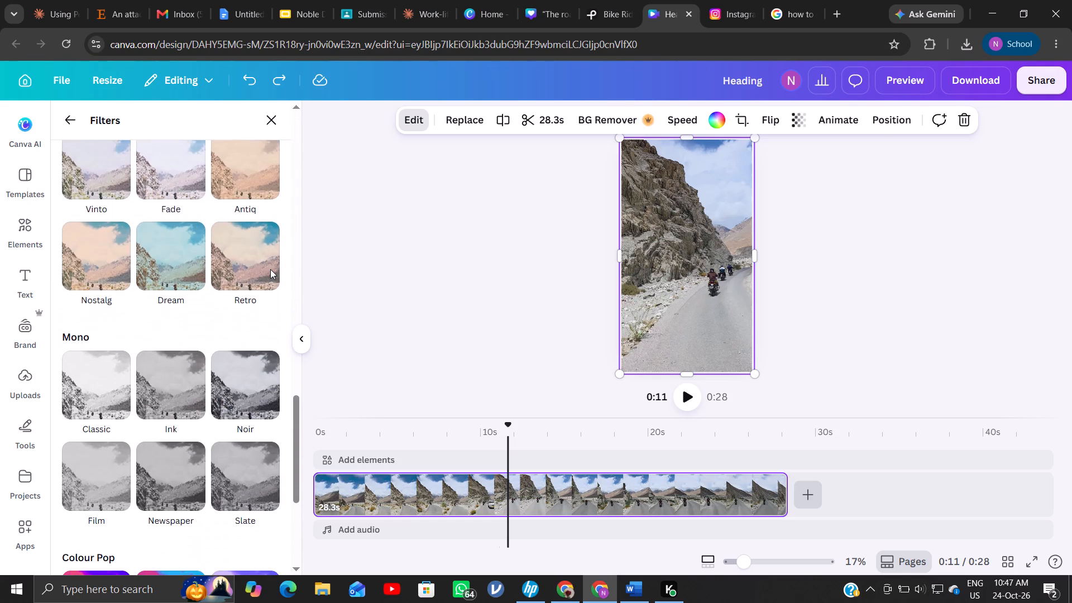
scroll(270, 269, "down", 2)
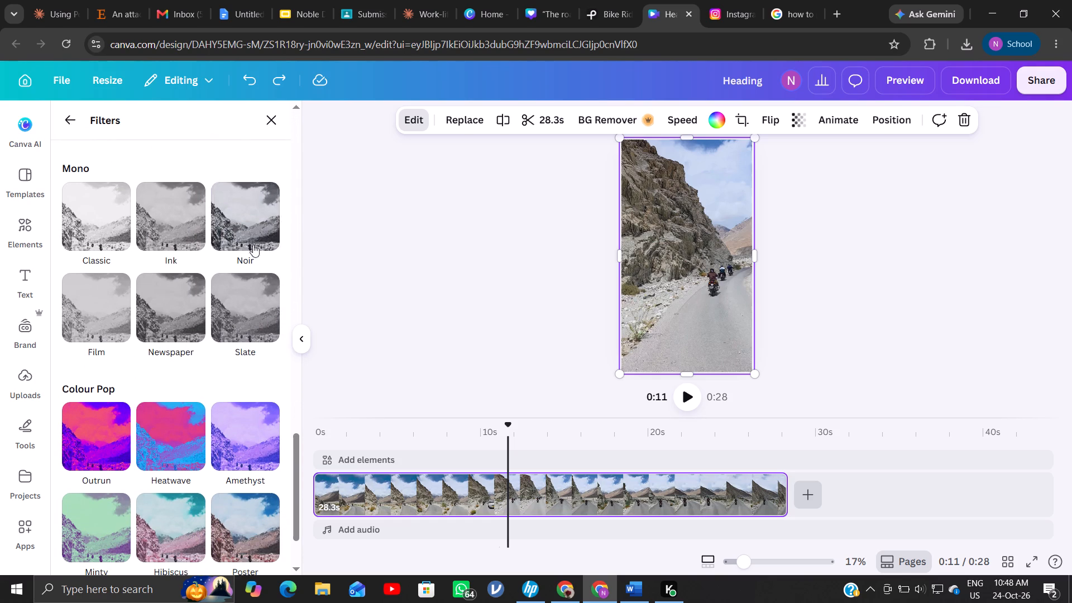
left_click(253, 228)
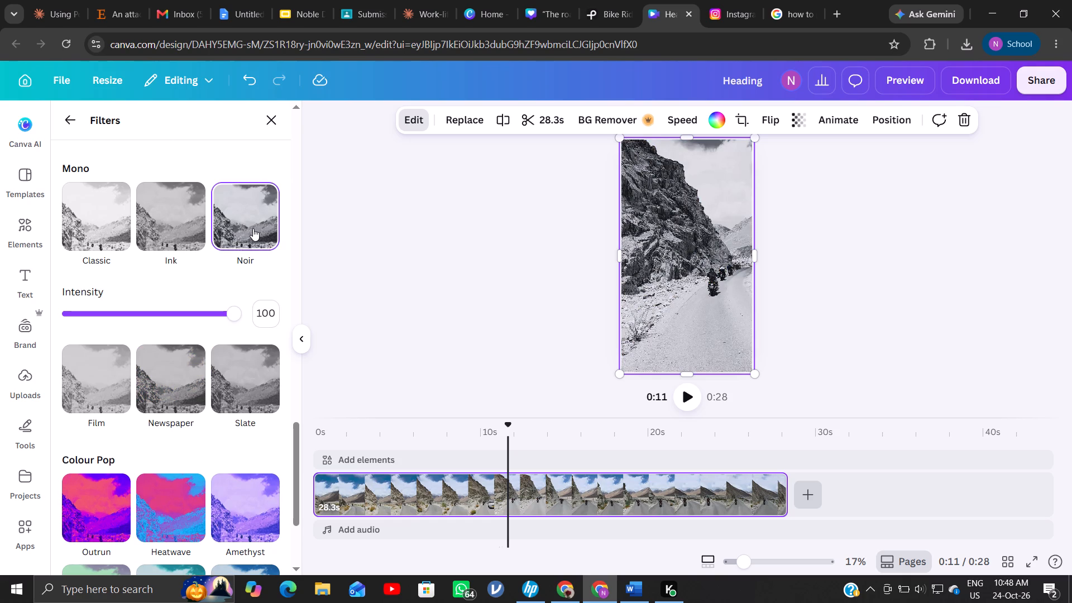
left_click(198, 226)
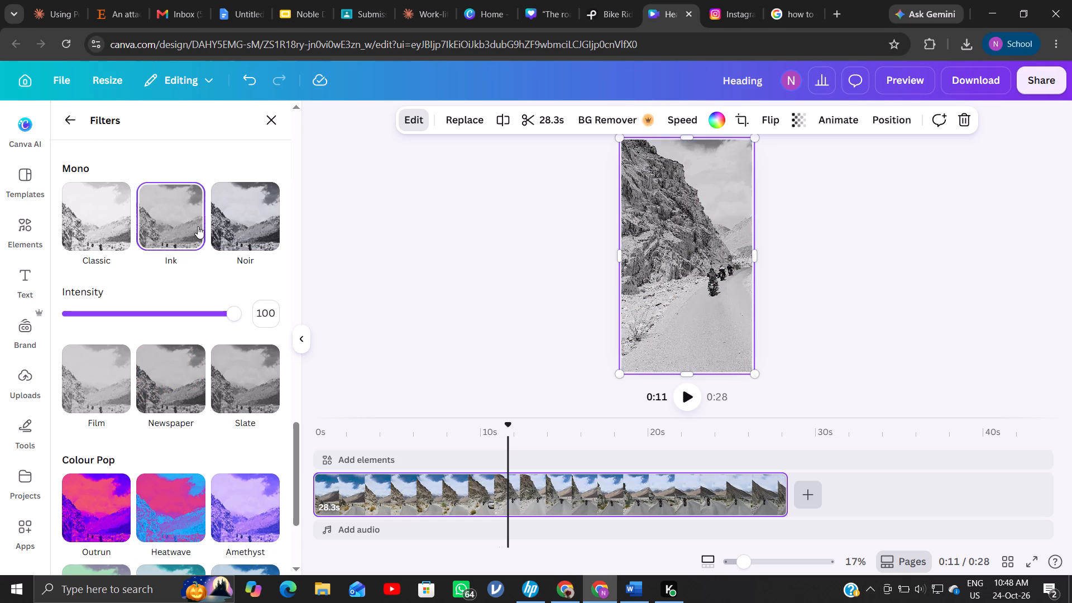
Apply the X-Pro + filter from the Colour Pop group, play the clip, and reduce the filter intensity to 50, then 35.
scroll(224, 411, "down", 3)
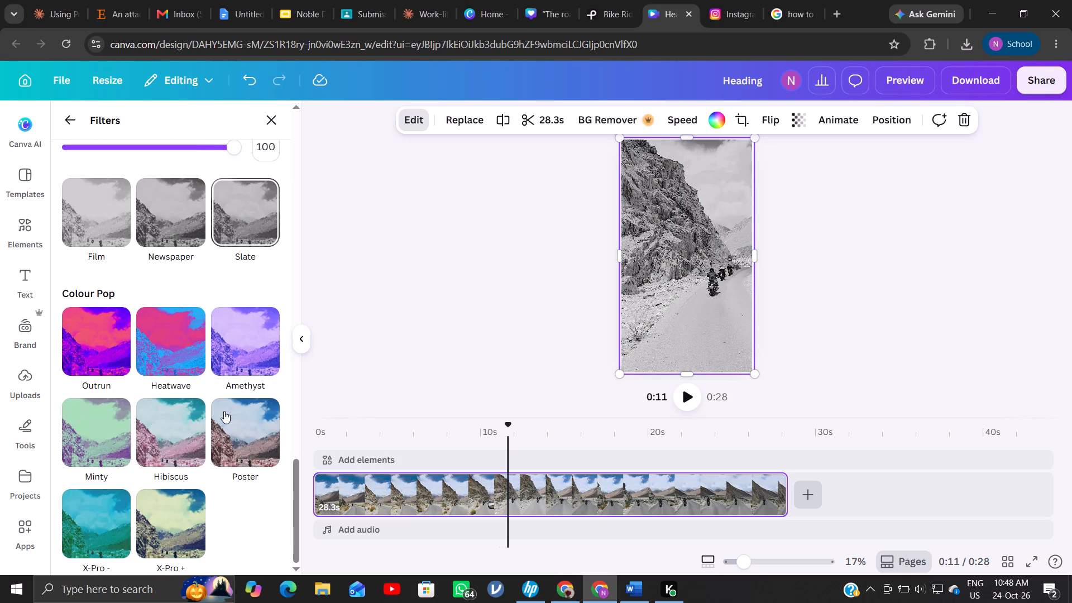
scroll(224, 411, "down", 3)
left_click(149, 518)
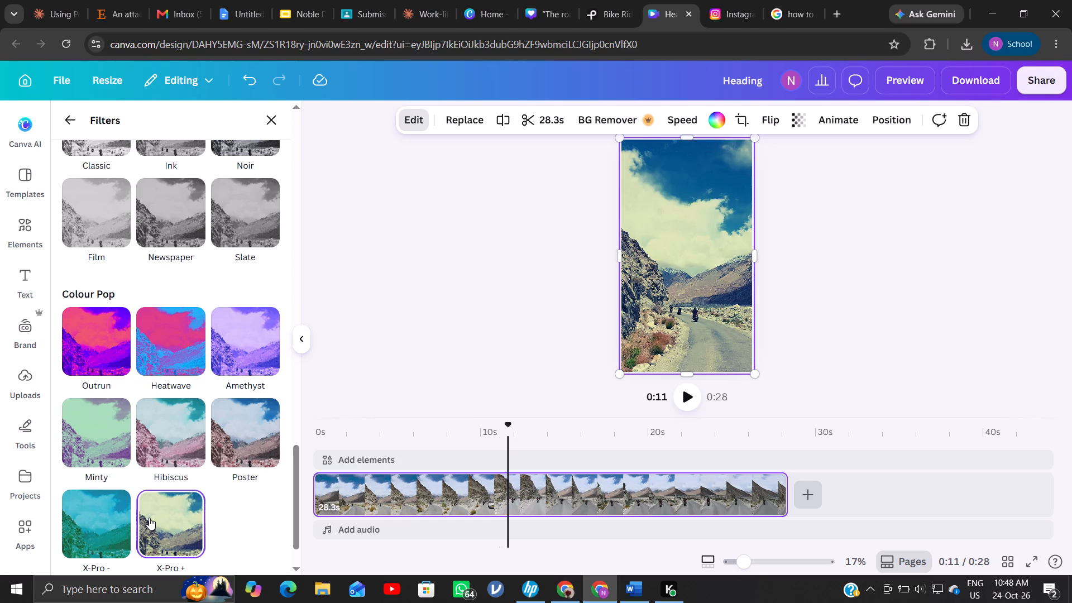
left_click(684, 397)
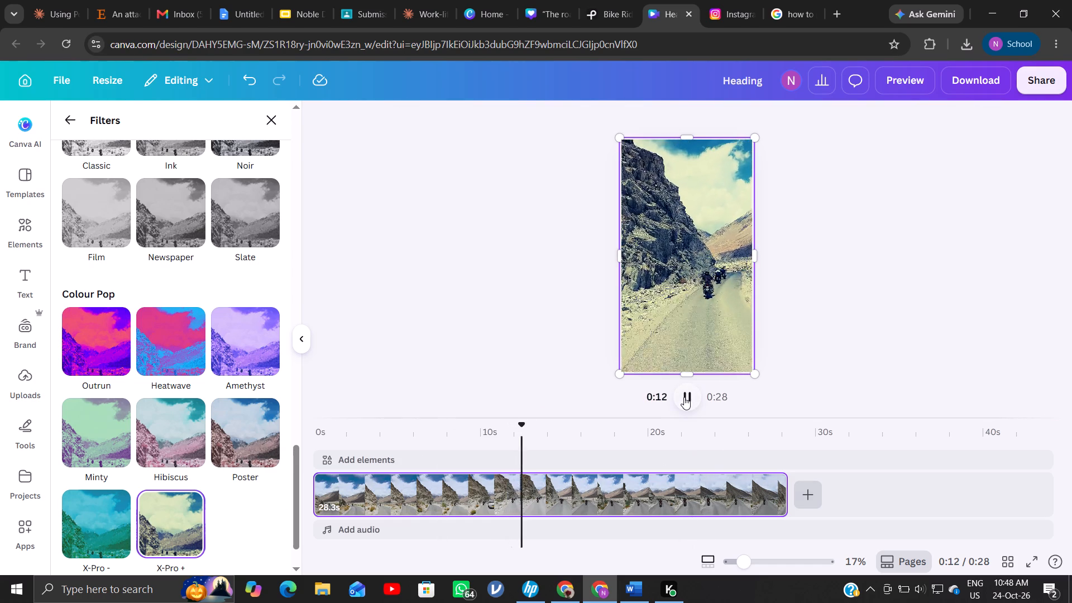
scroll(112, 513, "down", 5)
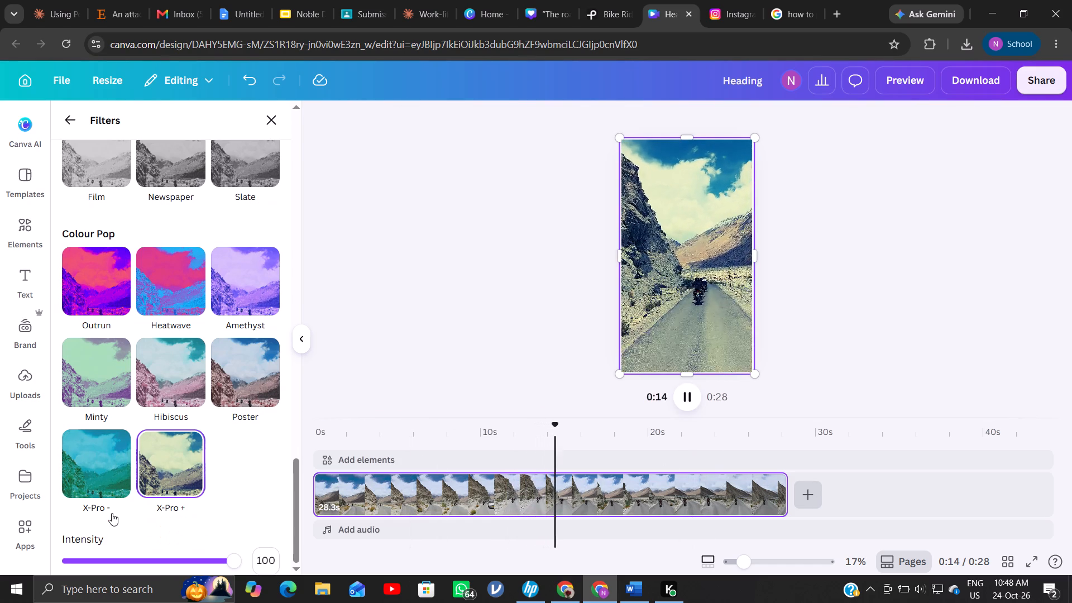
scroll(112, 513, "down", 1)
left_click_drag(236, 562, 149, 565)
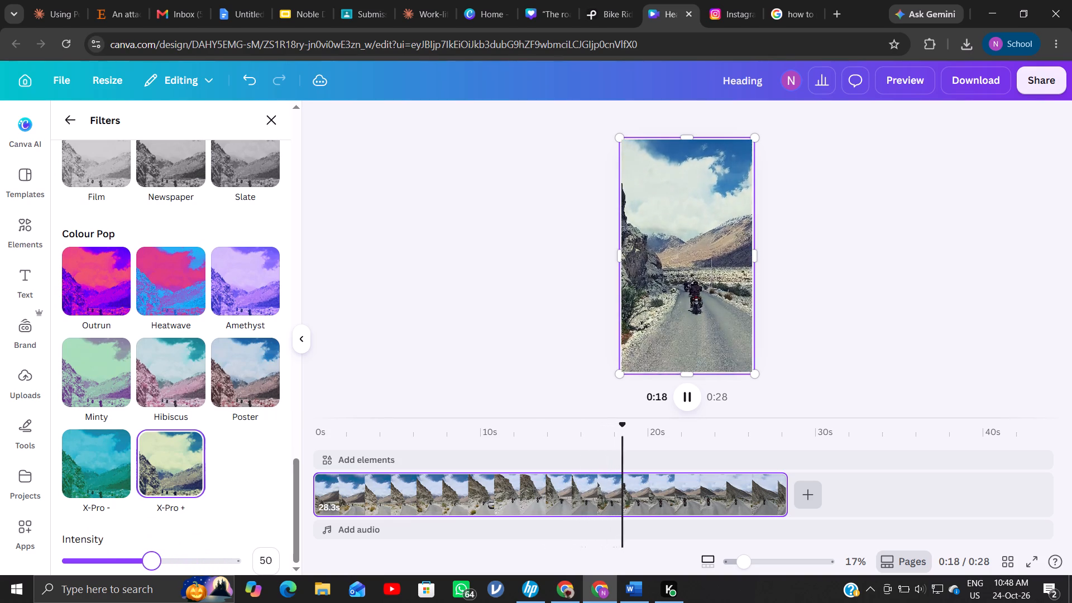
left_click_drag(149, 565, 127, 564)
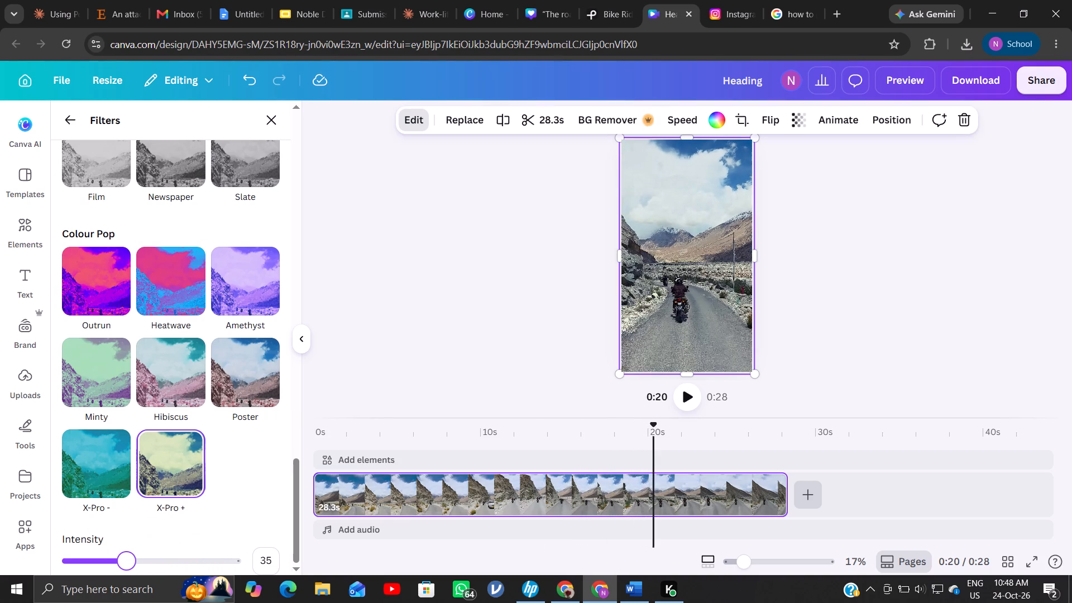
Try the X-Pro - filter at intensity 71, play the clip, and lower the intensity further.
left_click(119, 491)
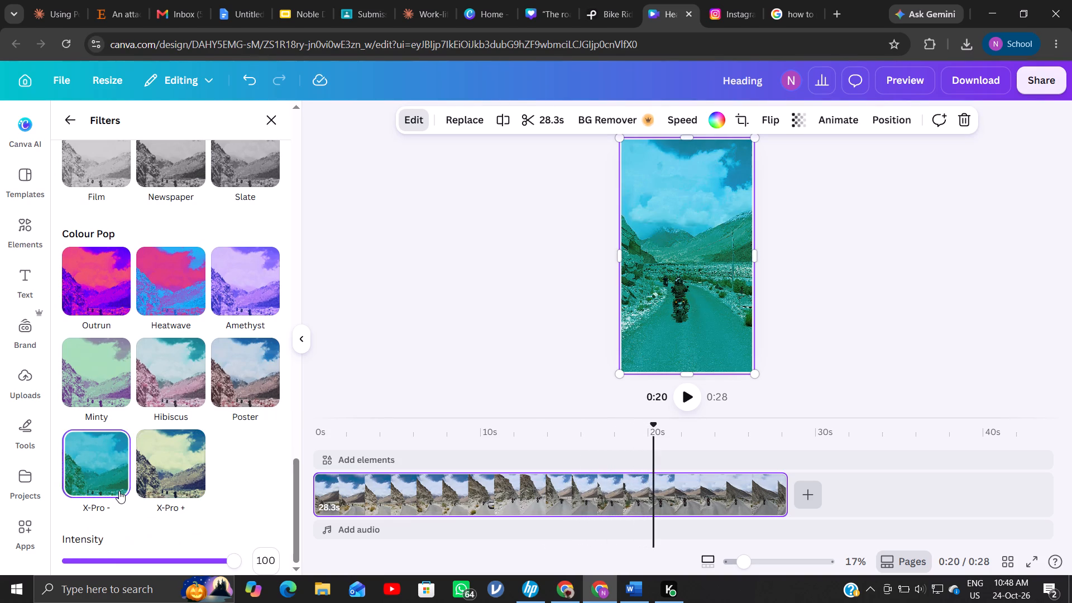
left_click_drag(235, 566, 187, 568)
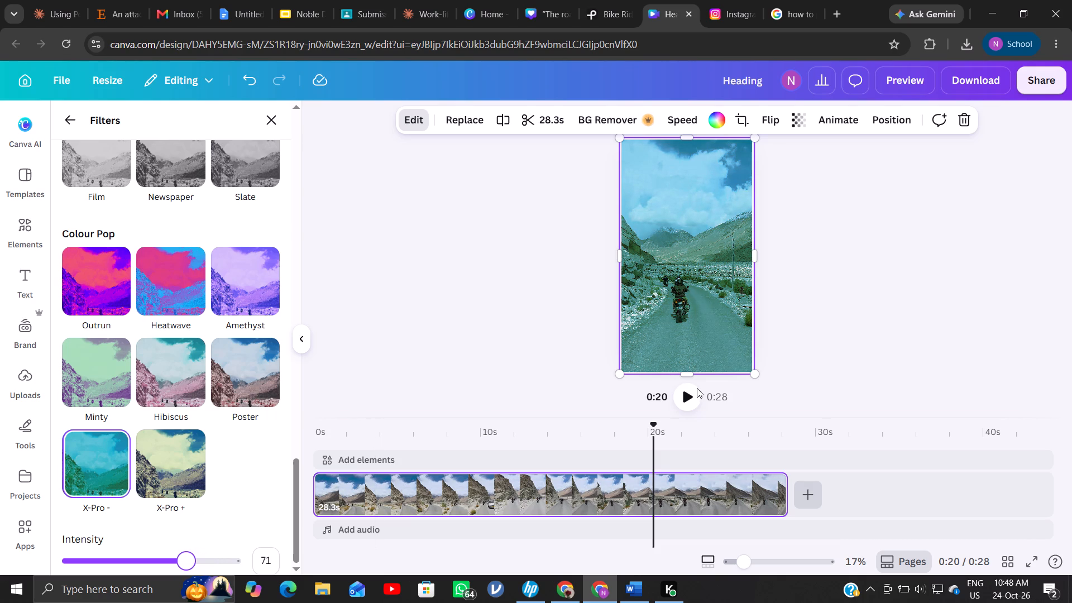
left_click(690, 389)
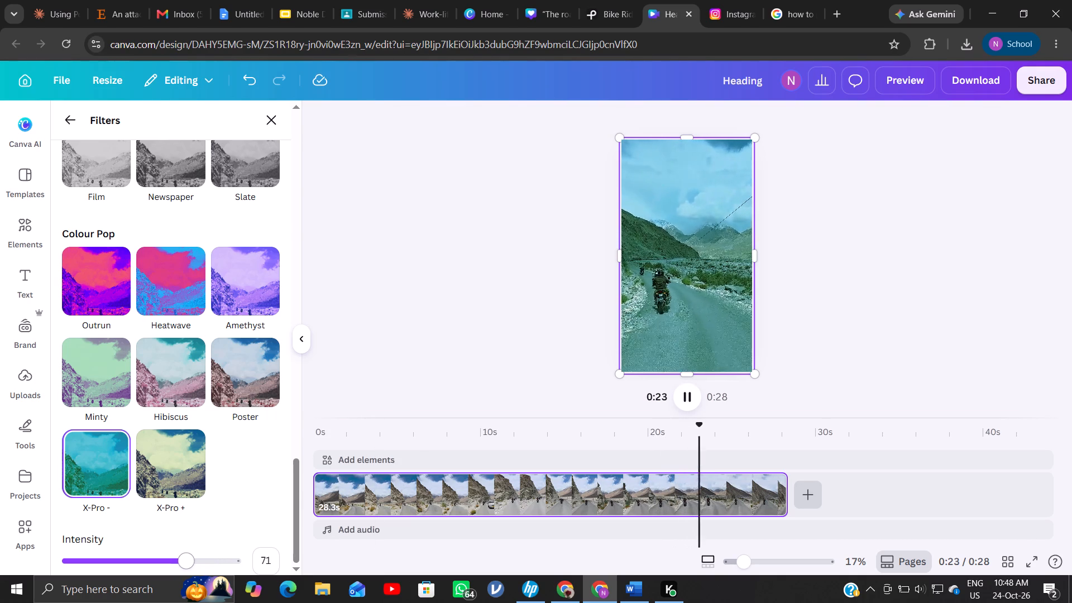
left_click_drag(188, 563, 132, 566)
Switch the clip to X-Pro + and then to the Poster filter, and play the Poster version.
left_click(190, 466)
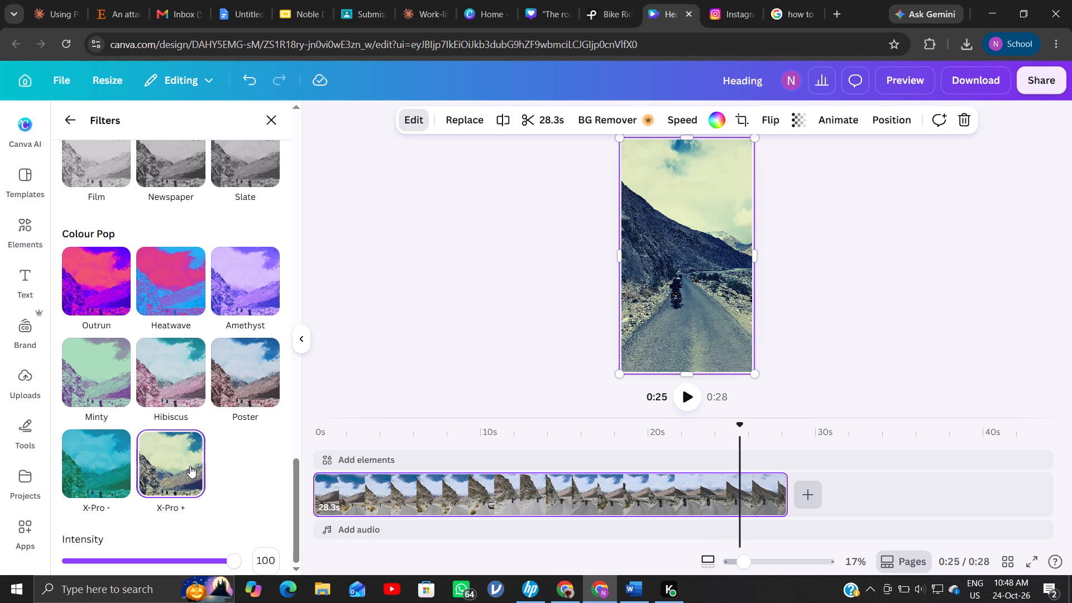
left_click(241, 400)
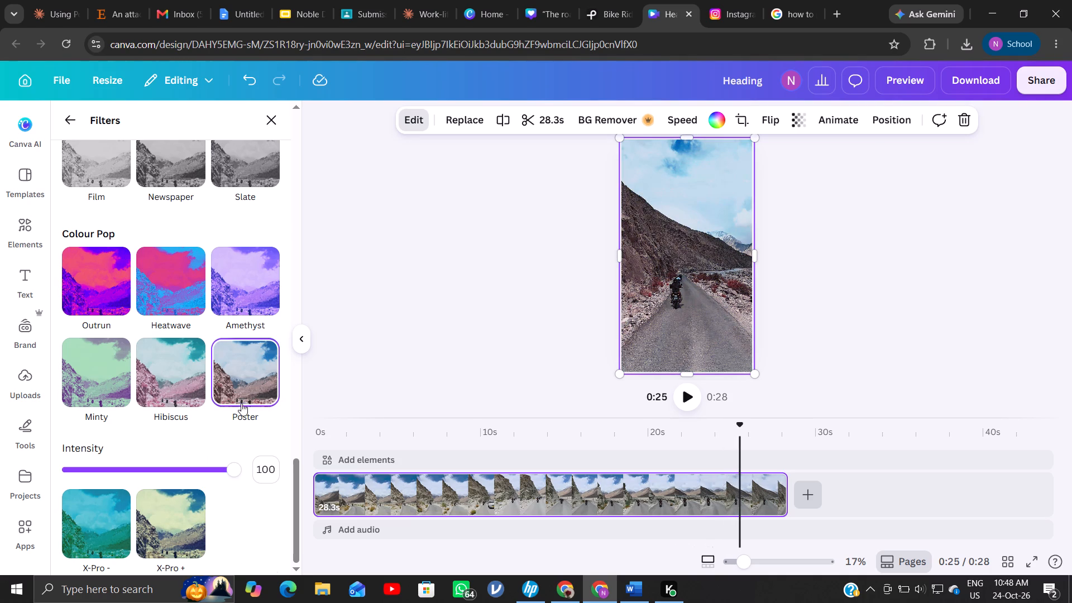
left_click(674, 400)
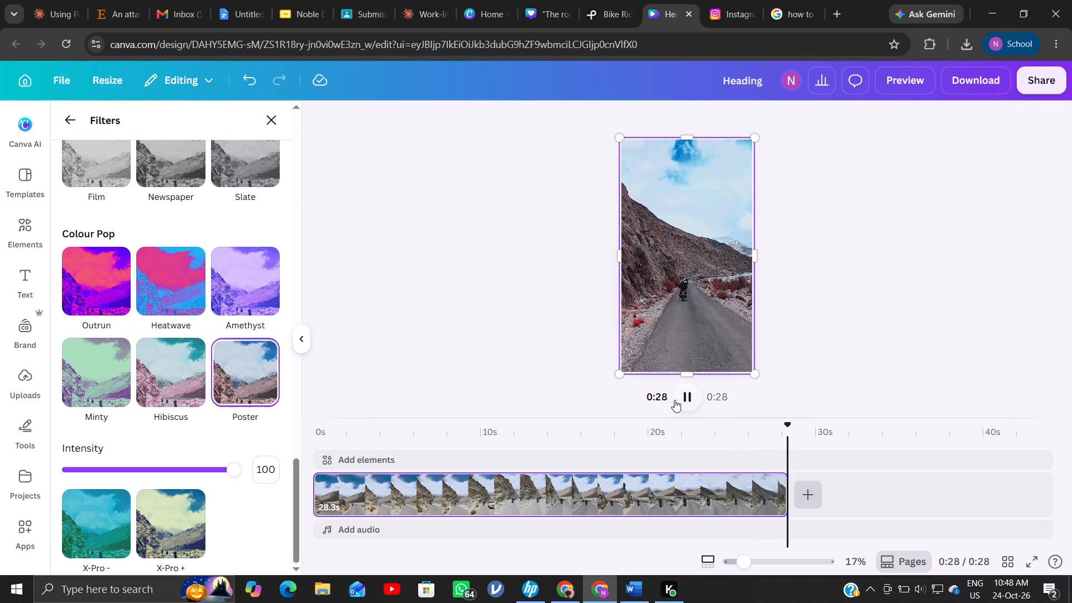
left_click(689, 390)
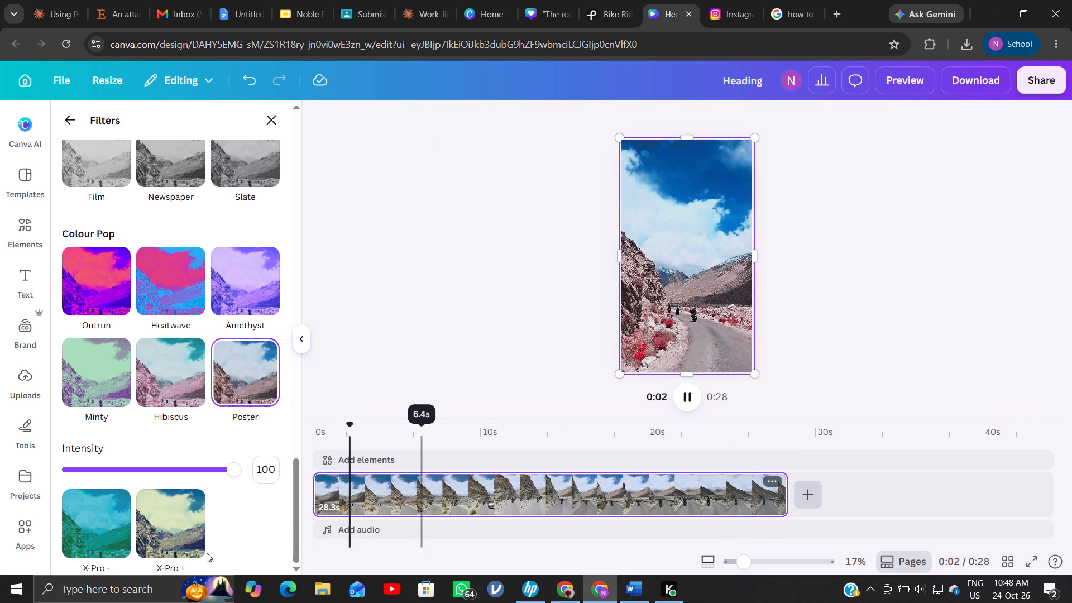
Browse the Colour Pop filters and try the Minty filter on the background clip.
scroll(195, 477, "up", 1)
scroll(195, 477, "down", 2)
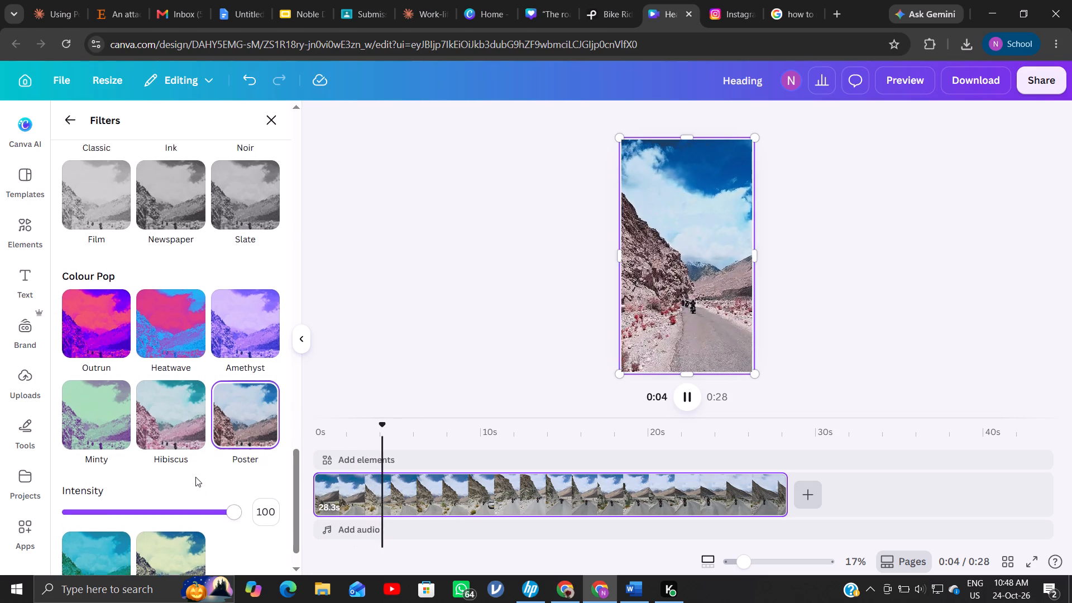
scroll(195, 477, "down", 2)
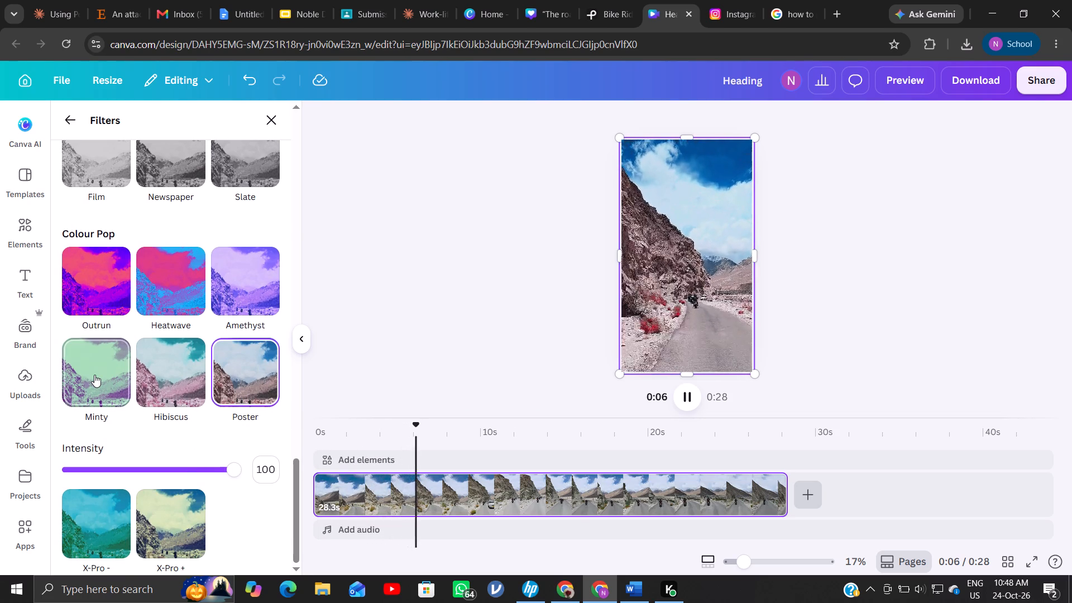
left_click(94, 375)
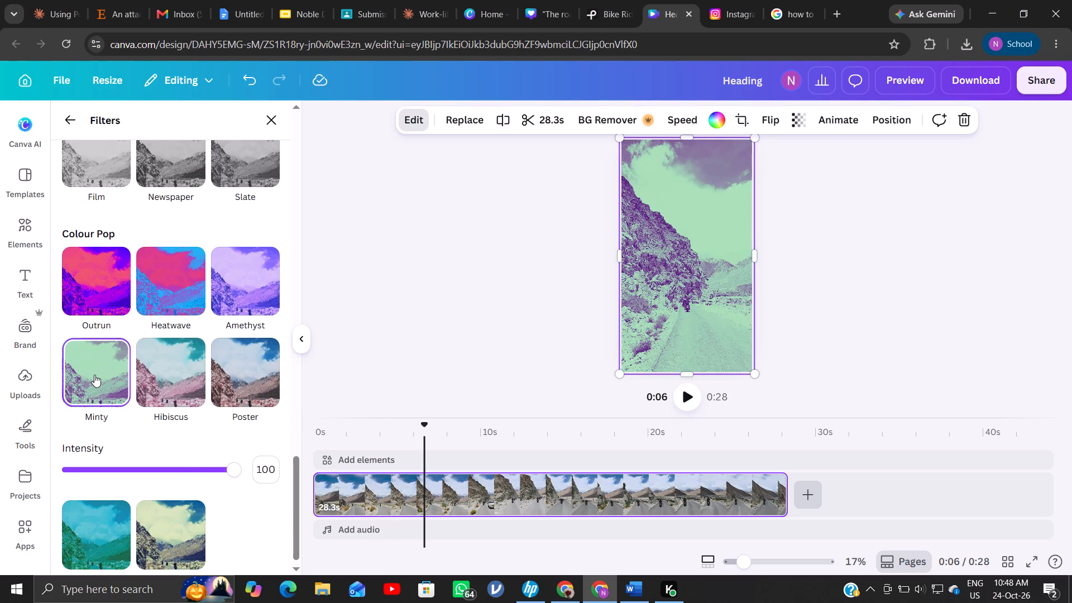
Apply the X-Pro + filter from the Colour Pop group to the background clip again and play the result.
left_click(174, 566)
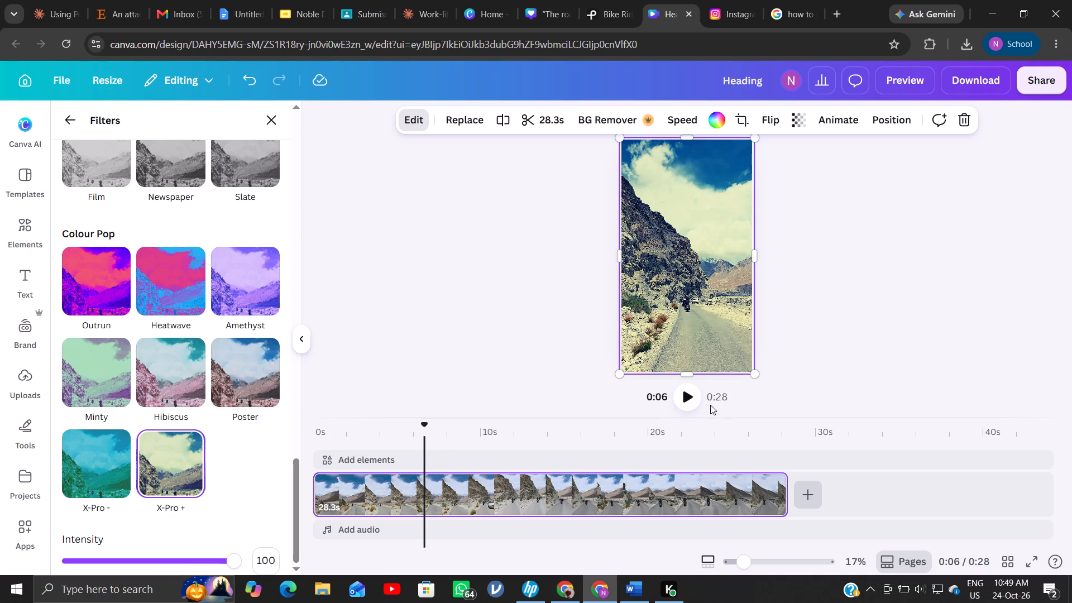
left_click(680, 404)
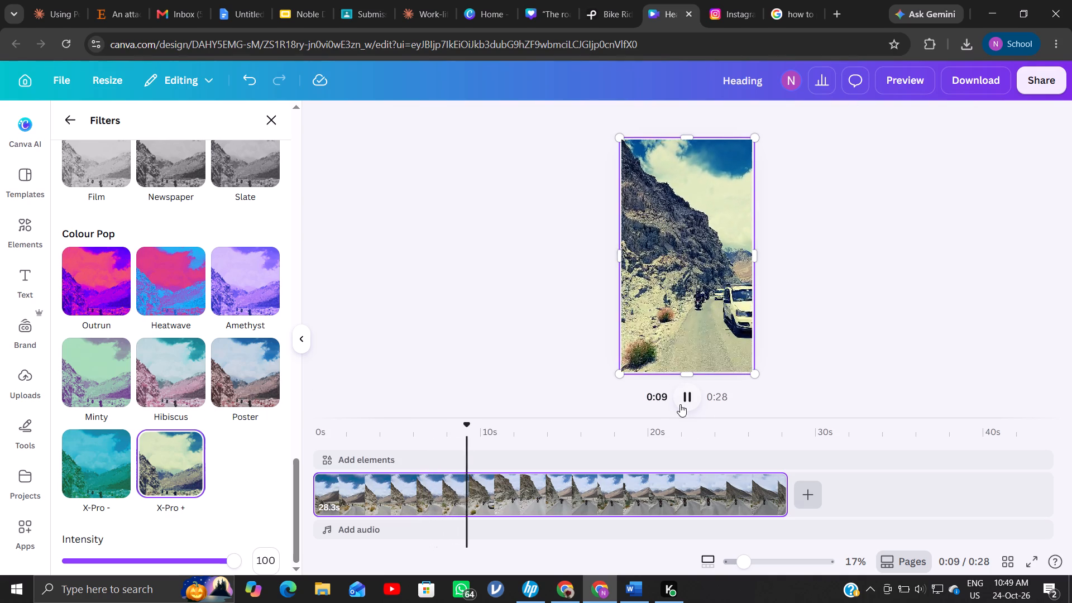
scroll(680, 404, "down", 1)
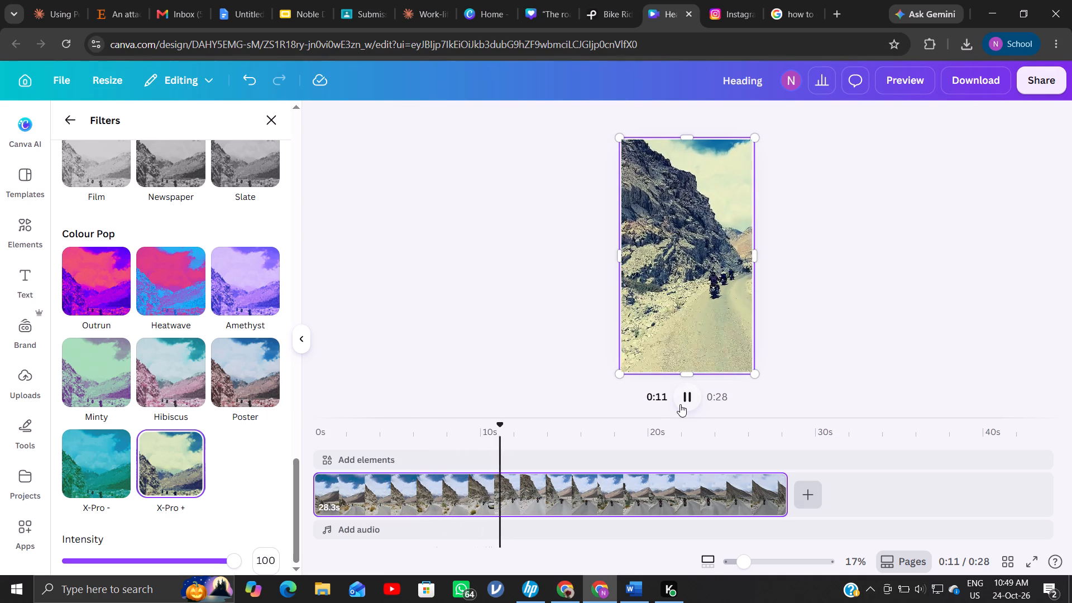
scroll(680, 404, "down", 1)
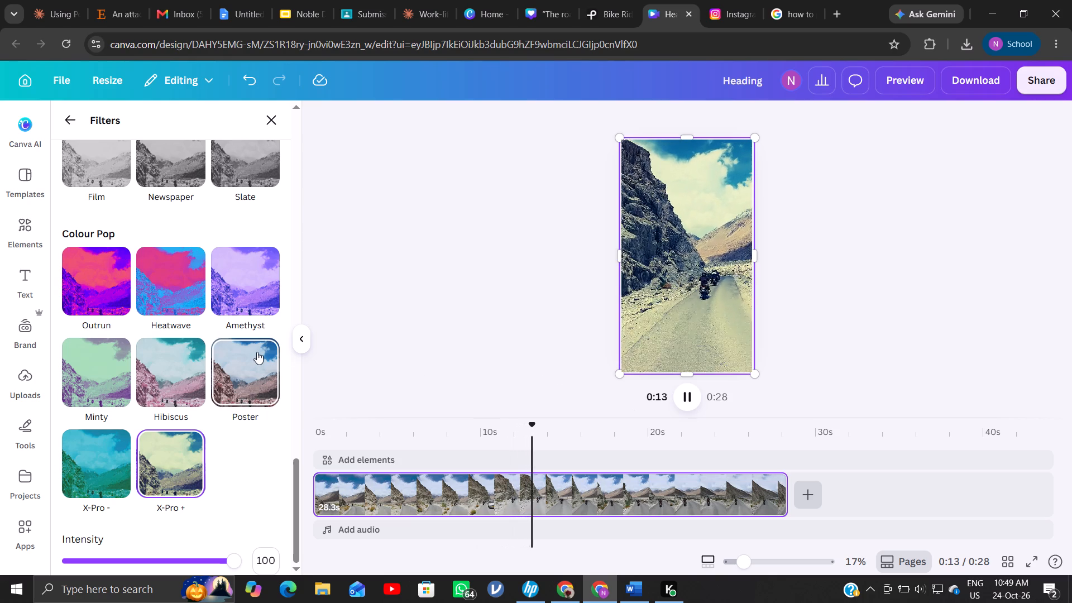
scroll(160, 355, "down", 1)
scroll(160, 355, "up", 3)
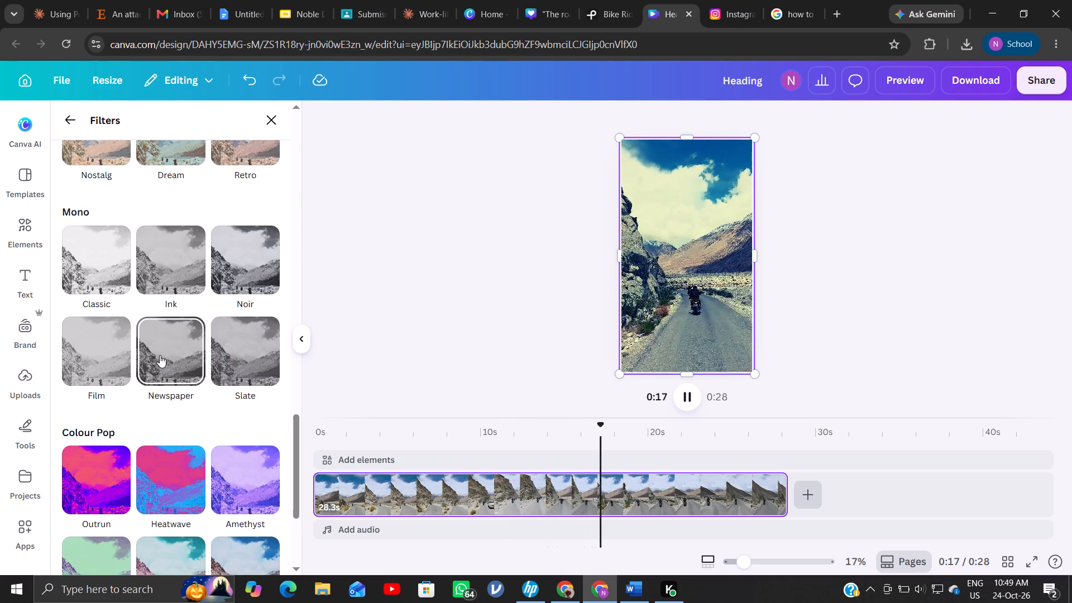